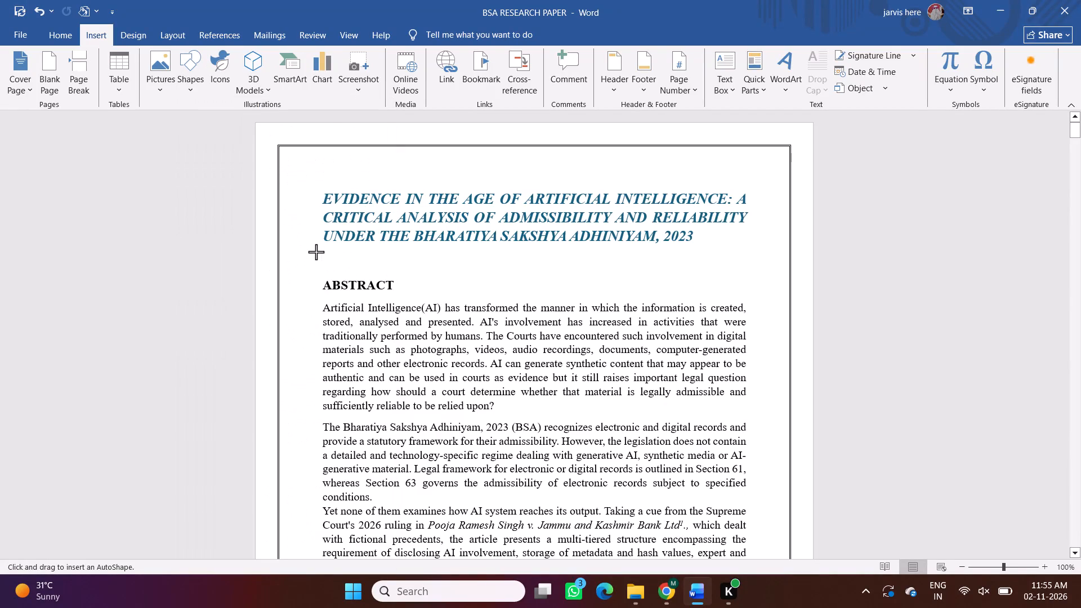
Draw a horizontal line about 6.38" long between the paper's title and the ABSTRACT heading.
left_click_drag(320, 255, 771, 266)
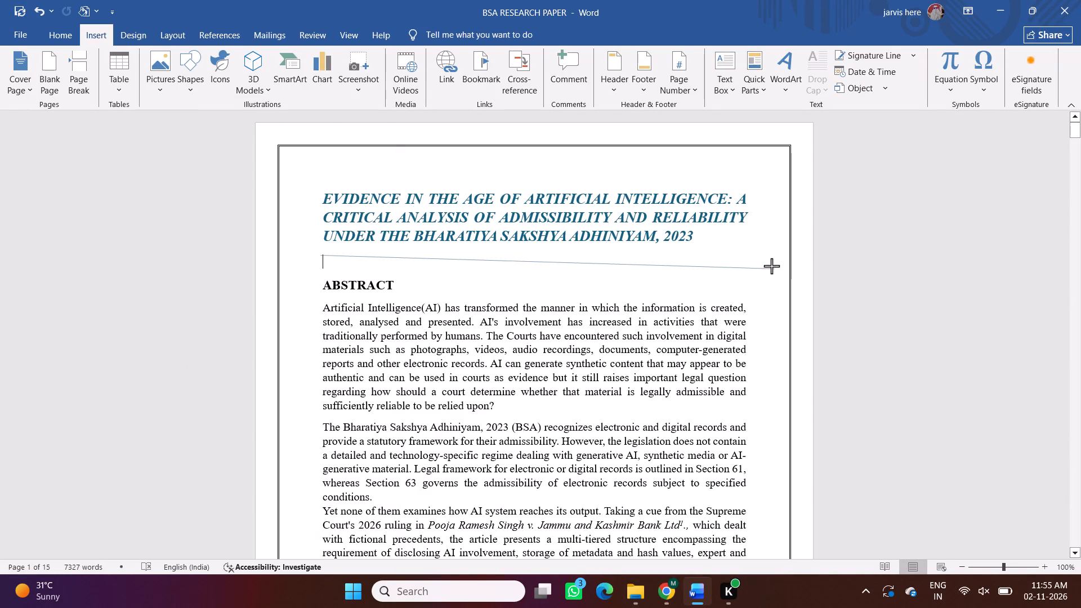
left_click_drag(771, 266, 762, 257)
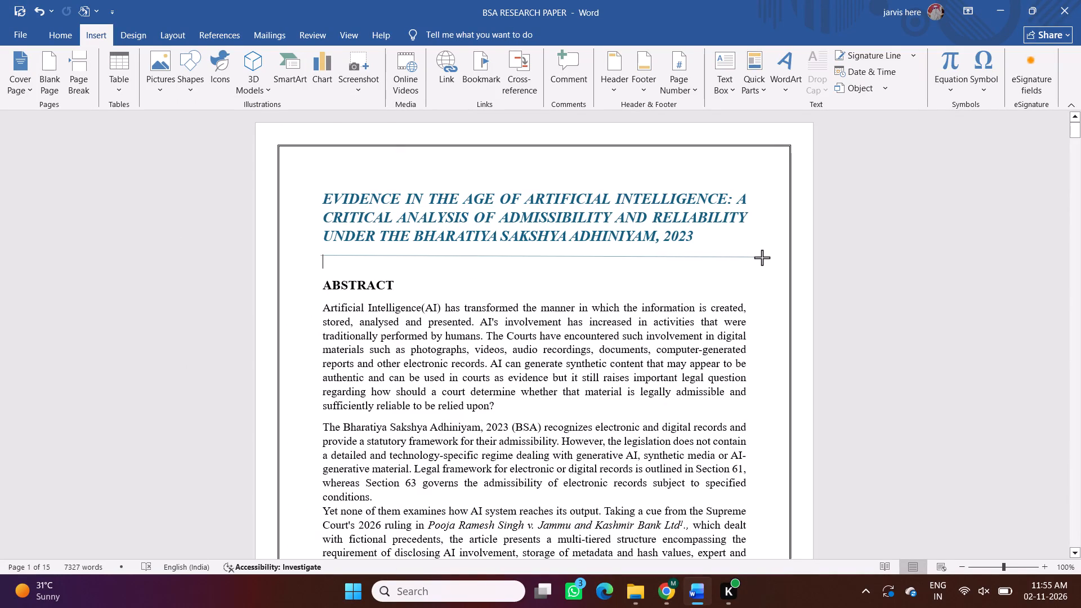
left_click_drag(762, 257, 751, 256)
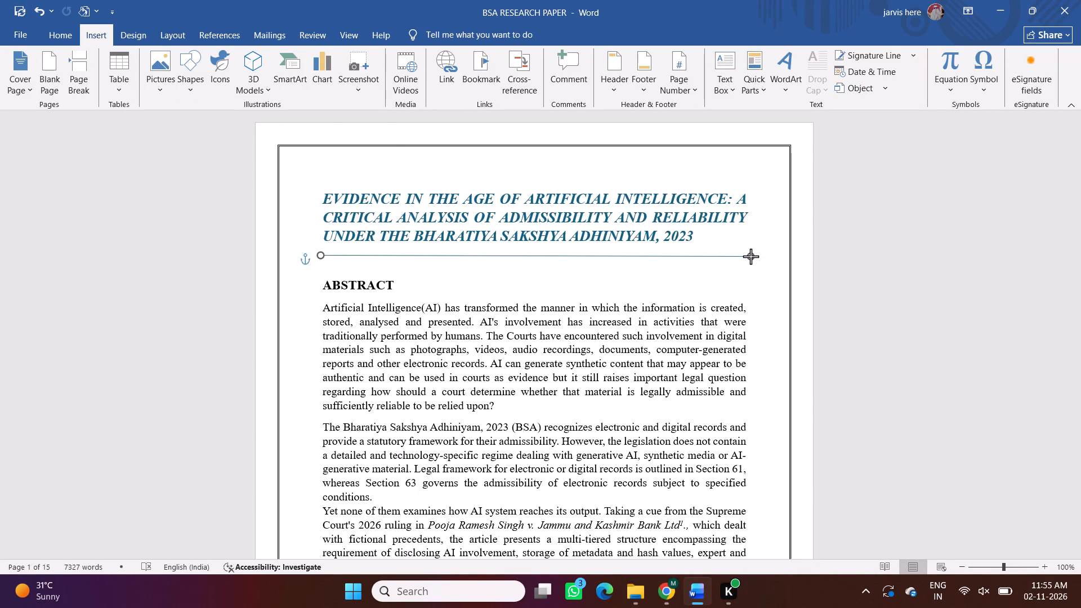
left_click(320, 253)
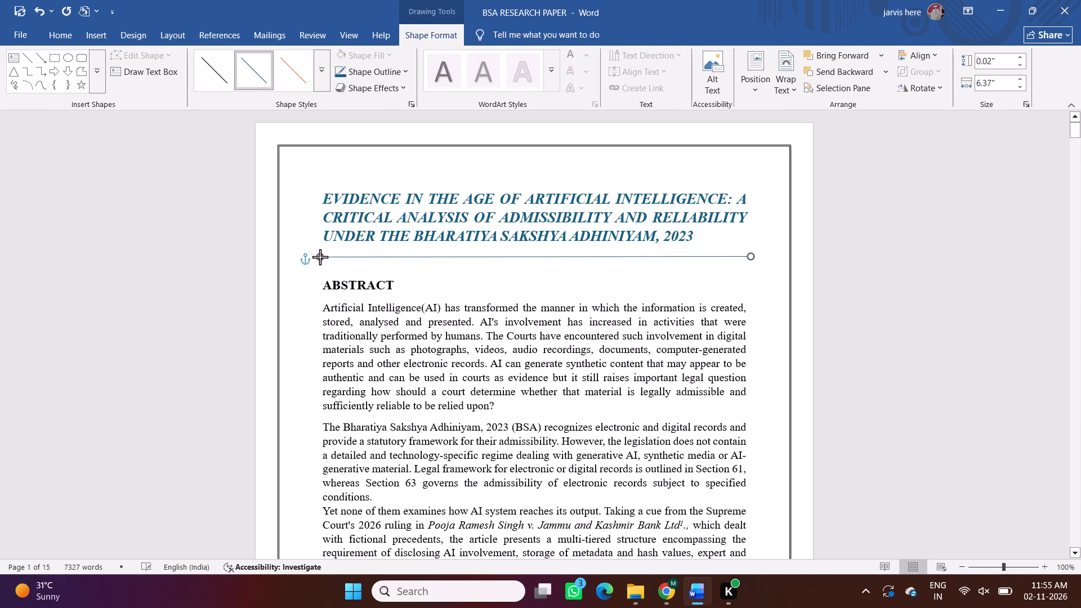
Apply the thin black preset line style to the line beneath the title.
left_click(218, 80)
left_click(282, 397)
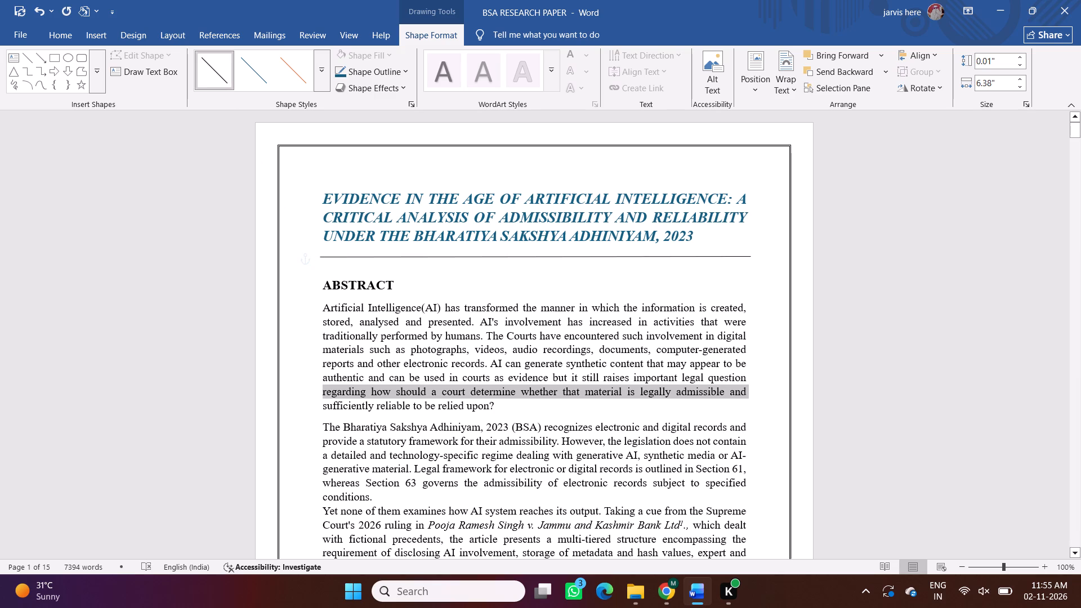
left_click(236, 260)
left_click(333, 366)
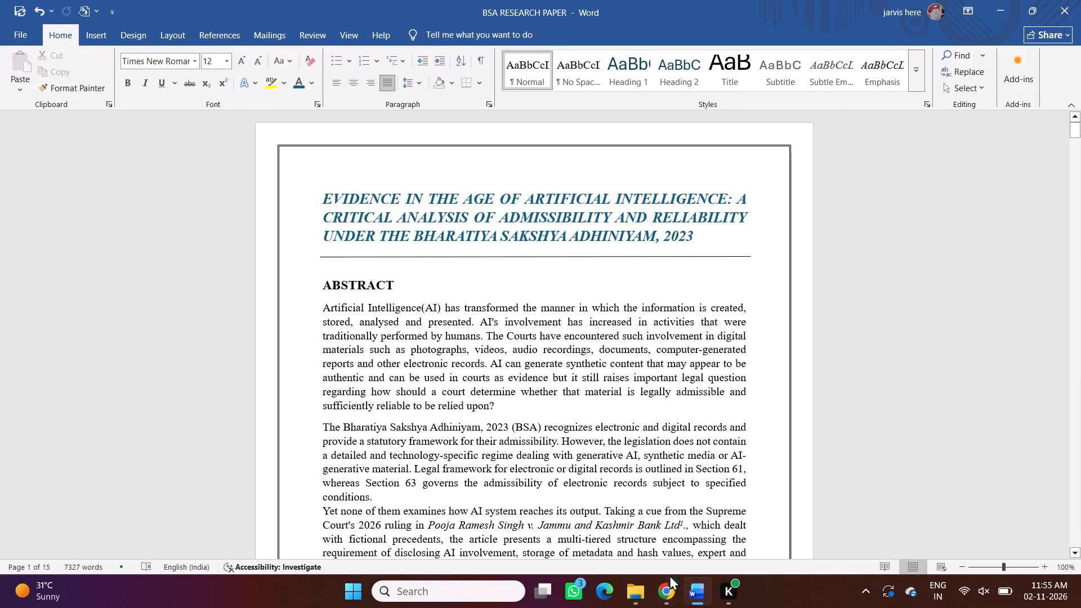
Review the paper's layout from the abstract and keywords through section 1.1 Background and problem.
scroll(476, 417, "down", 3)
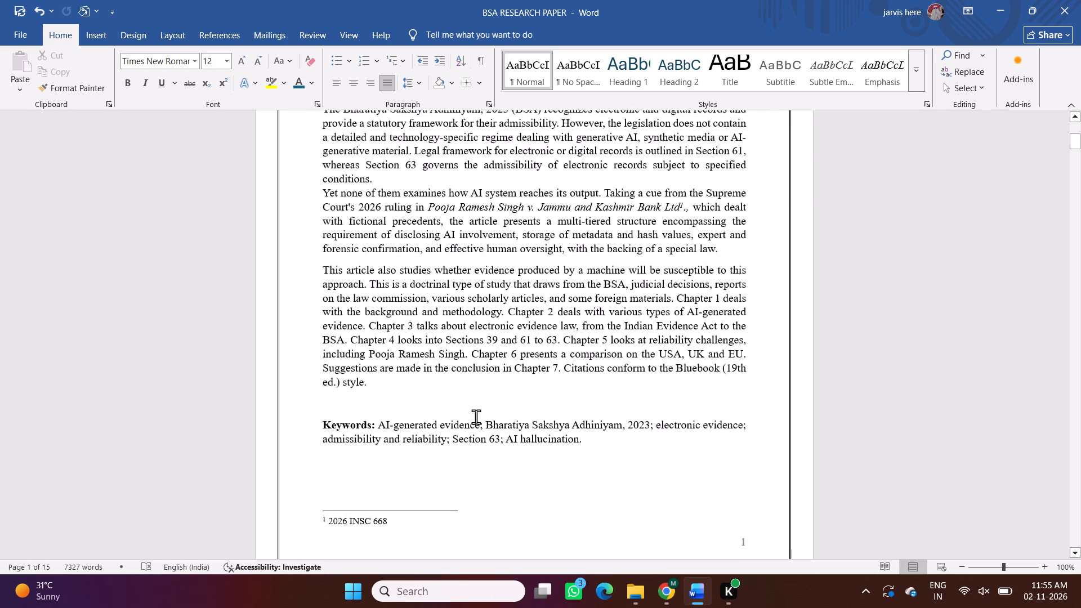
scroll(476, 417, "down", 4)
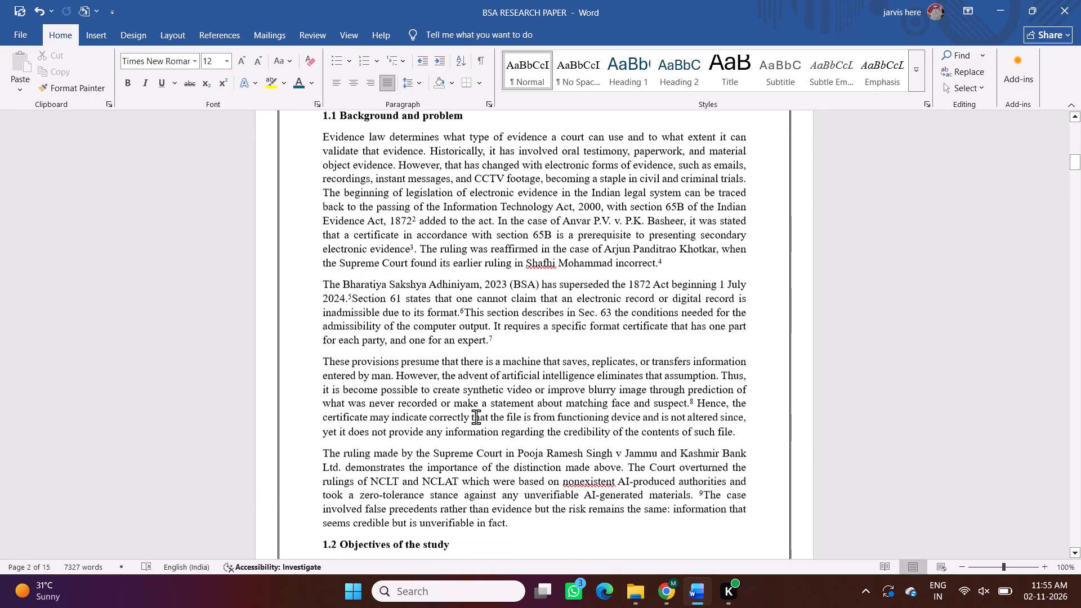
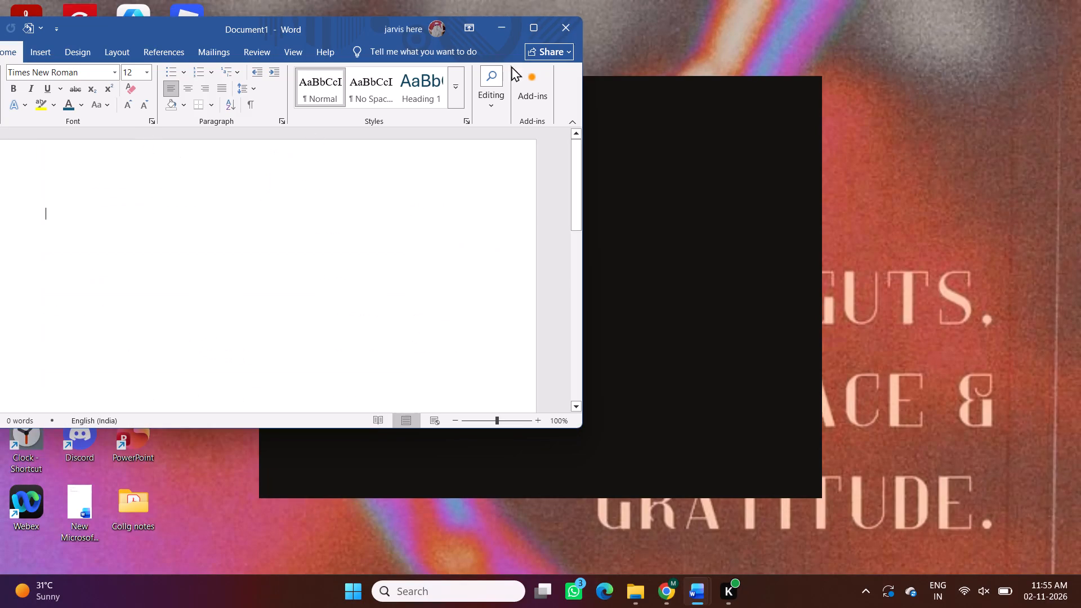
Copy the BSA research paper's first-page content, from the title through the keywords, into the blank Document1.
left_click(531, 19)
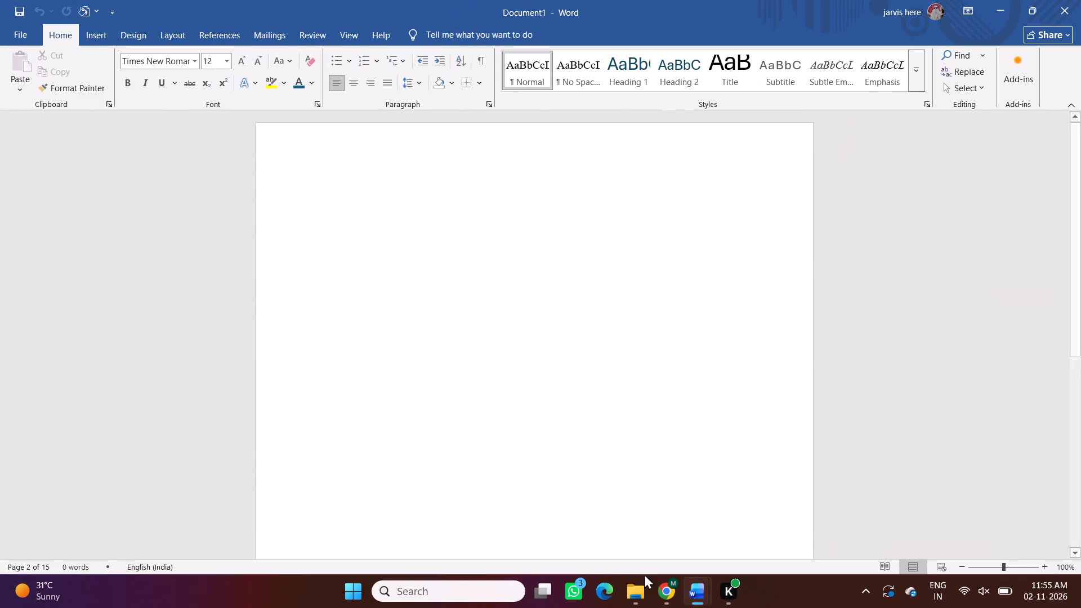
left_click(638, 518)
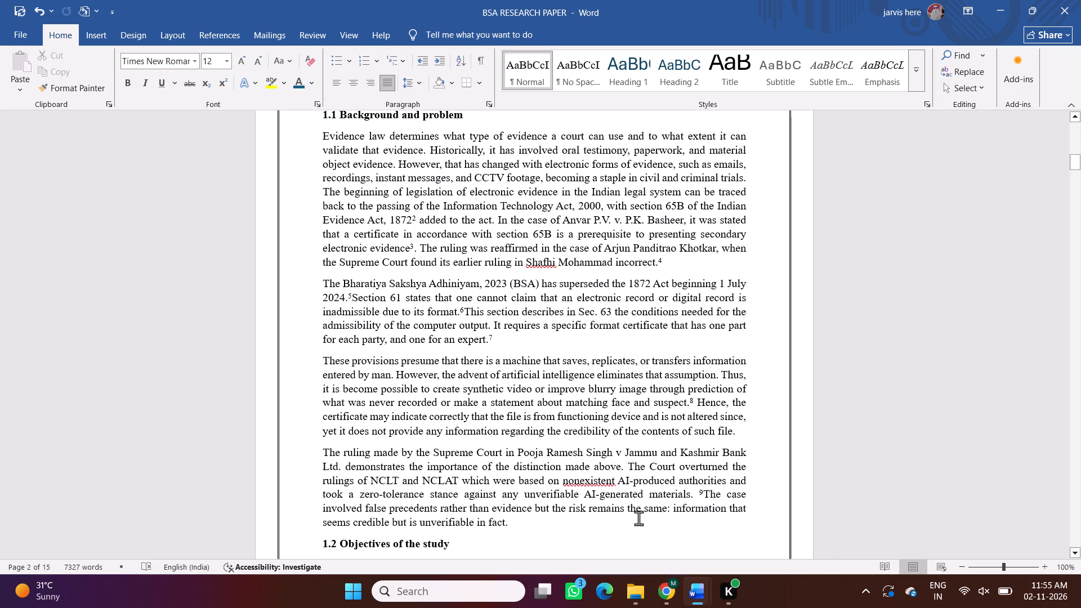
scroll(488, 518, "up", 2)
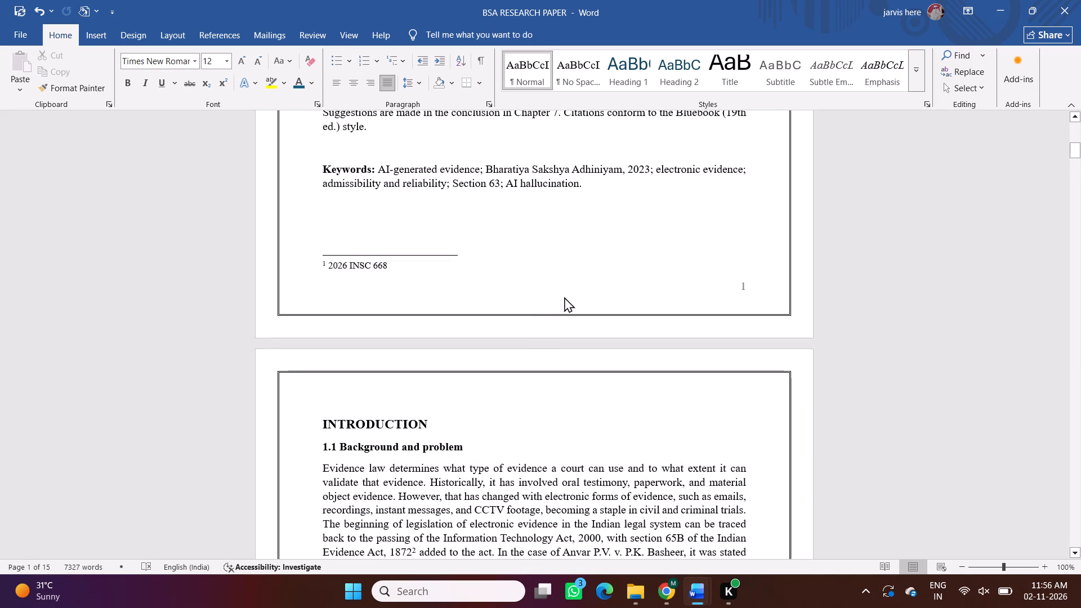
left_click_drag(602, 200, 294, 44)
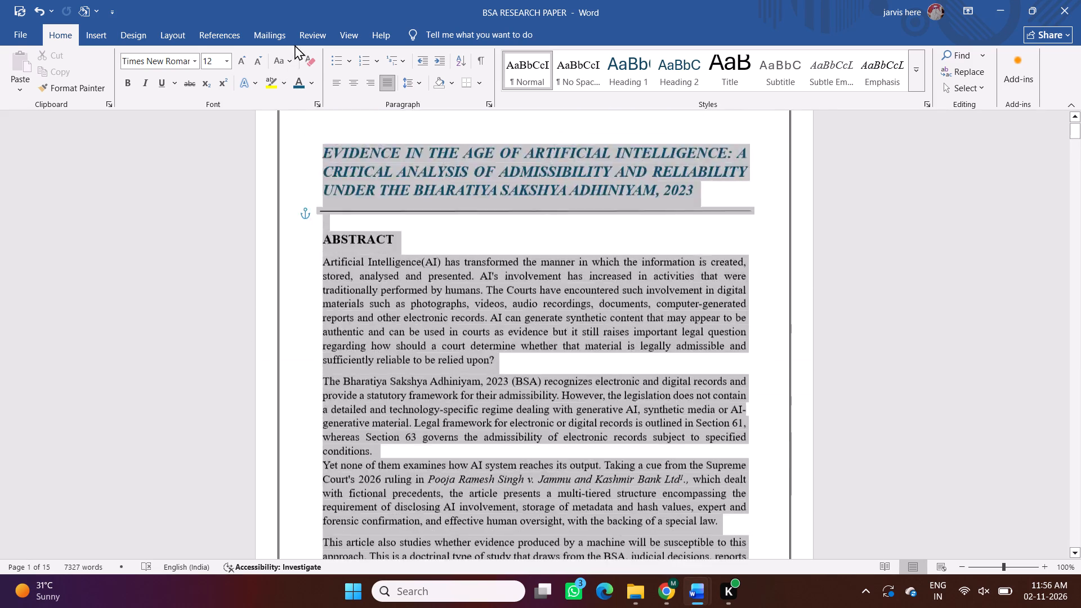
left_click_drag(294, 44, 317, 202)
key("ctrl+c")
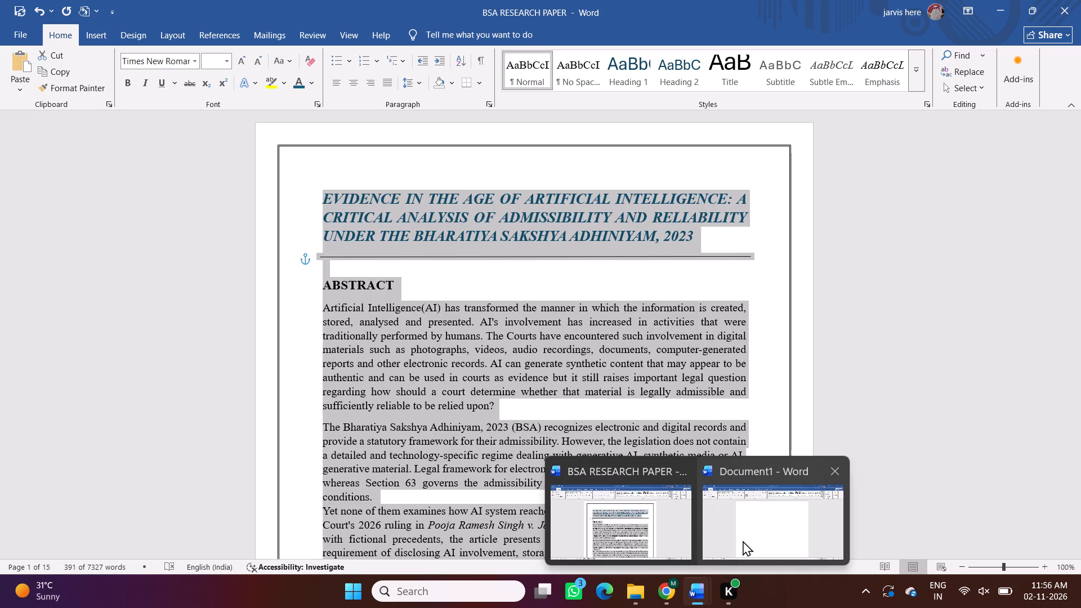
left_click(743, 540)
key("ctrl+v")
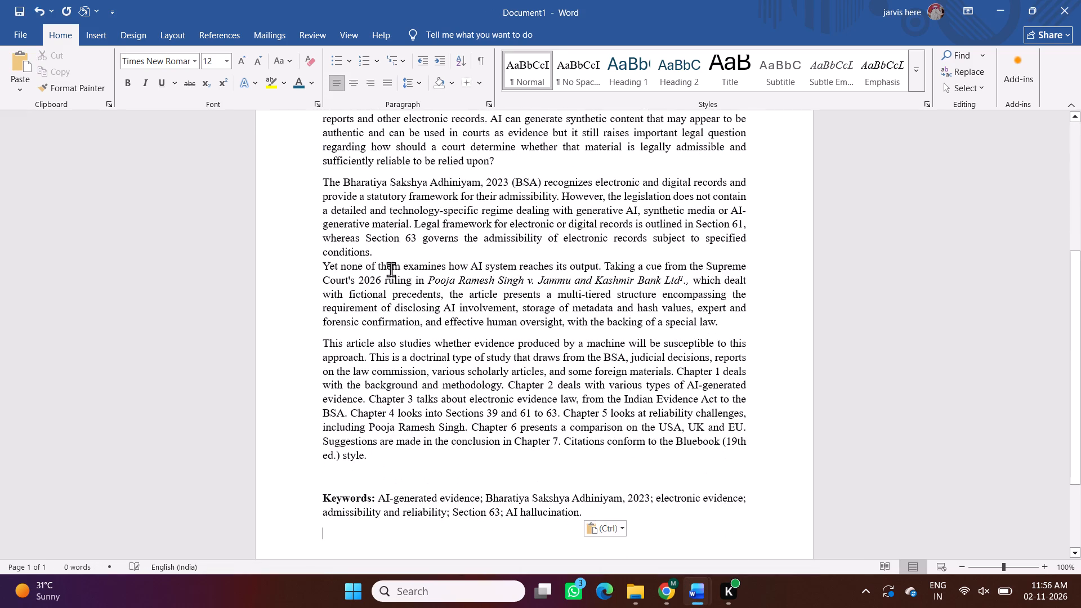
Add a ½ pt box page border to the whole document, using the solid line style listed after dash-dot-dot.
scroll(391, 269, "up", 2)
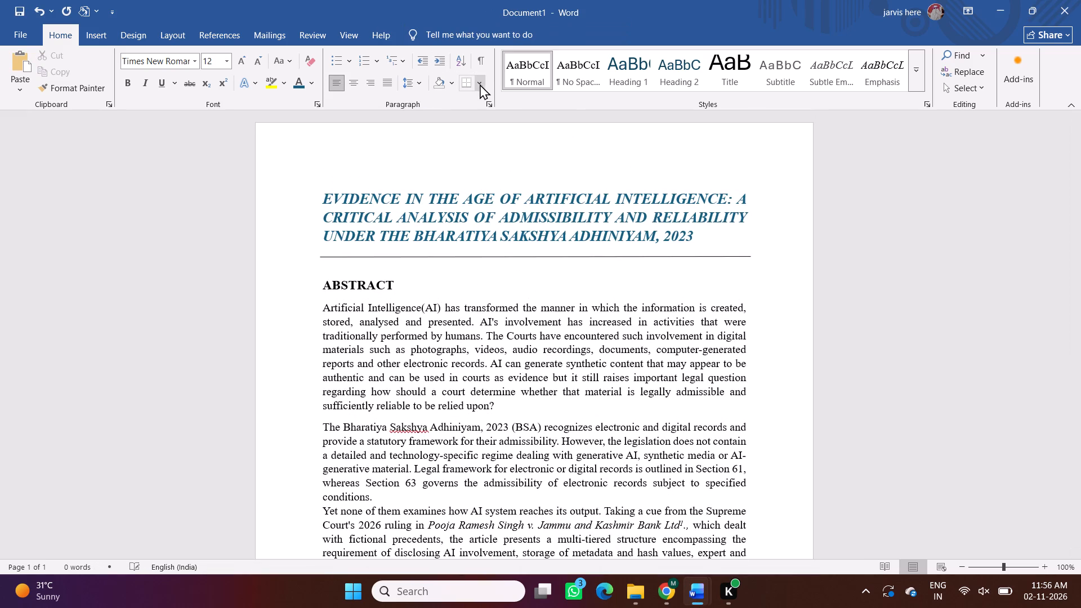
left_click(484, 83)
left_click(480, 346)
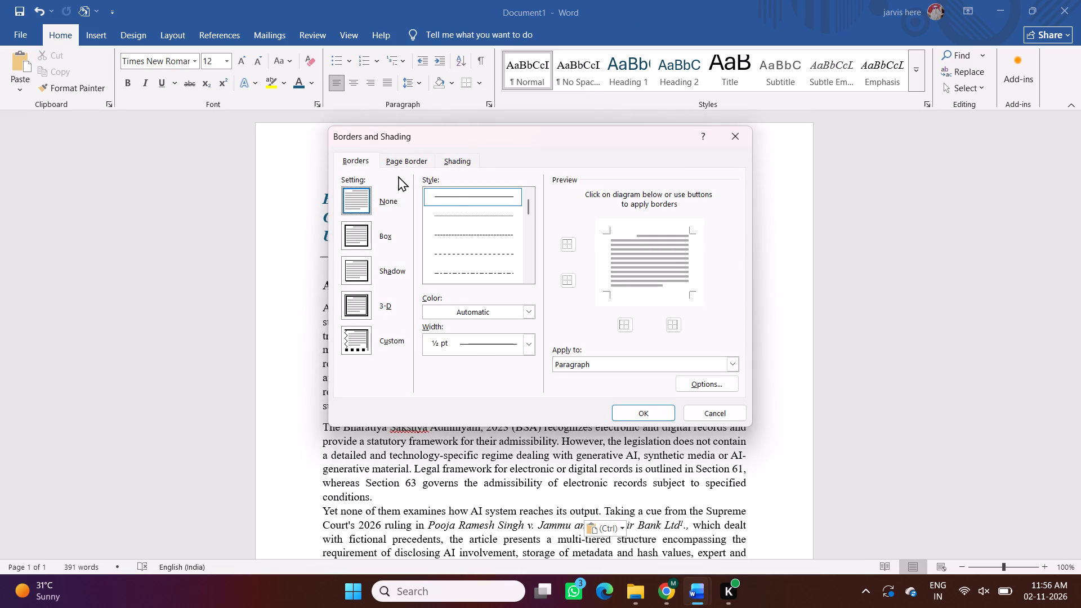
left_click(400, 160)
scroll(480, 246, "down", 1)
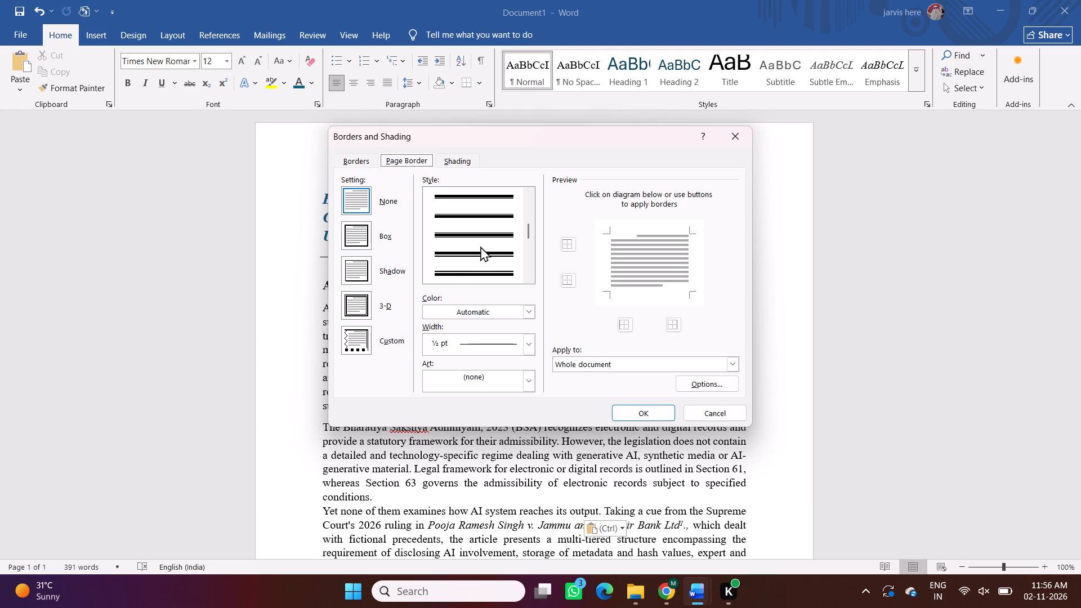
scroll(472, 236, "up", 1)
left_click(472, 217)
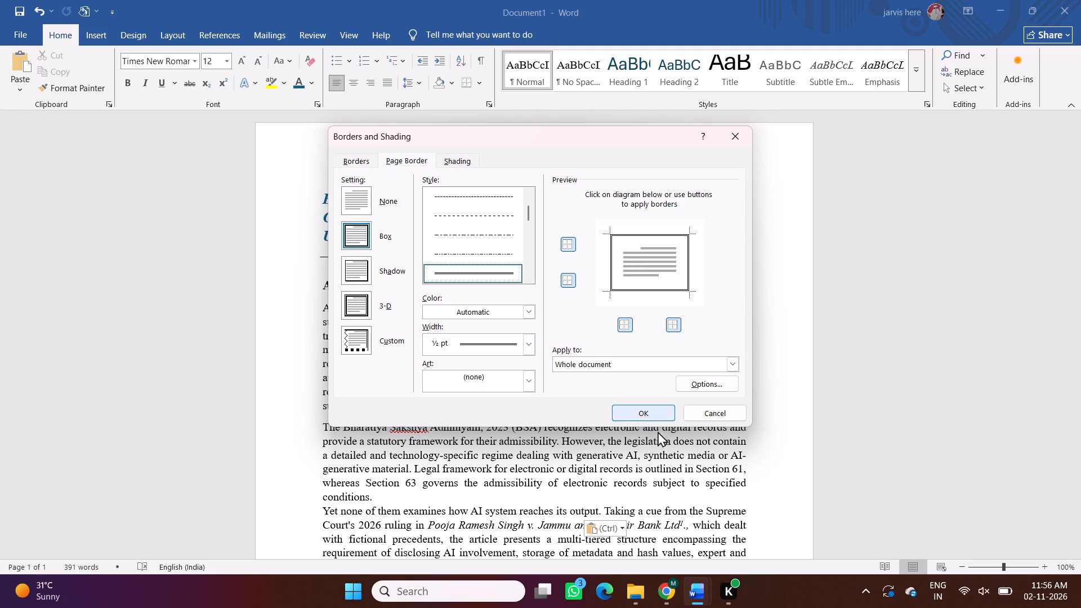
left_click(636, 412)
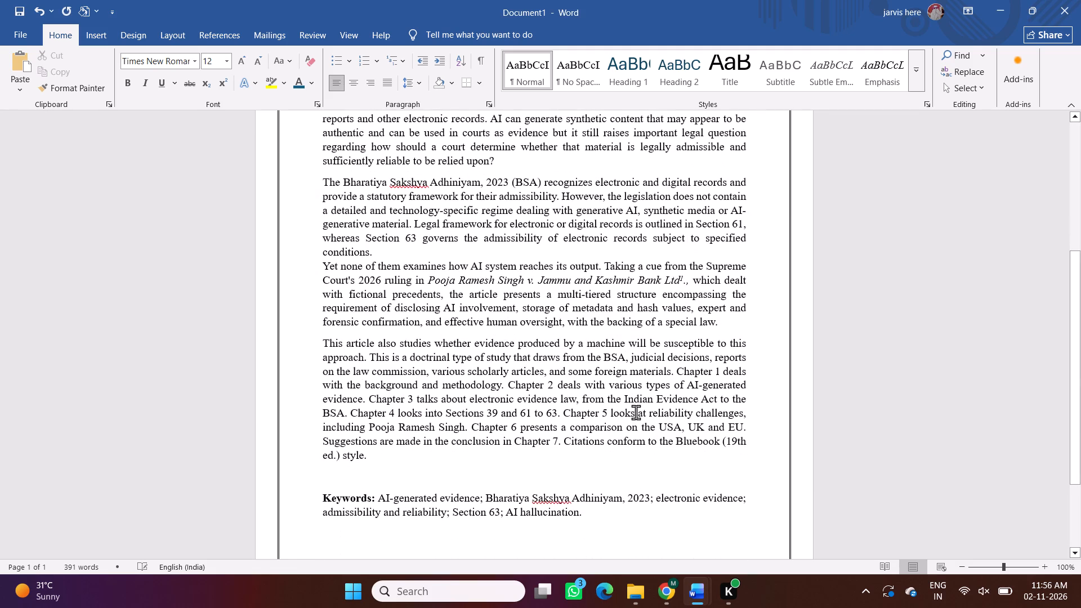
Ignore all spelling flags for the word Sakshya, starting from its occurrence in the keywords.
scroll(636, 412, "up", 2)
scroll(636, 412, "down", 1)
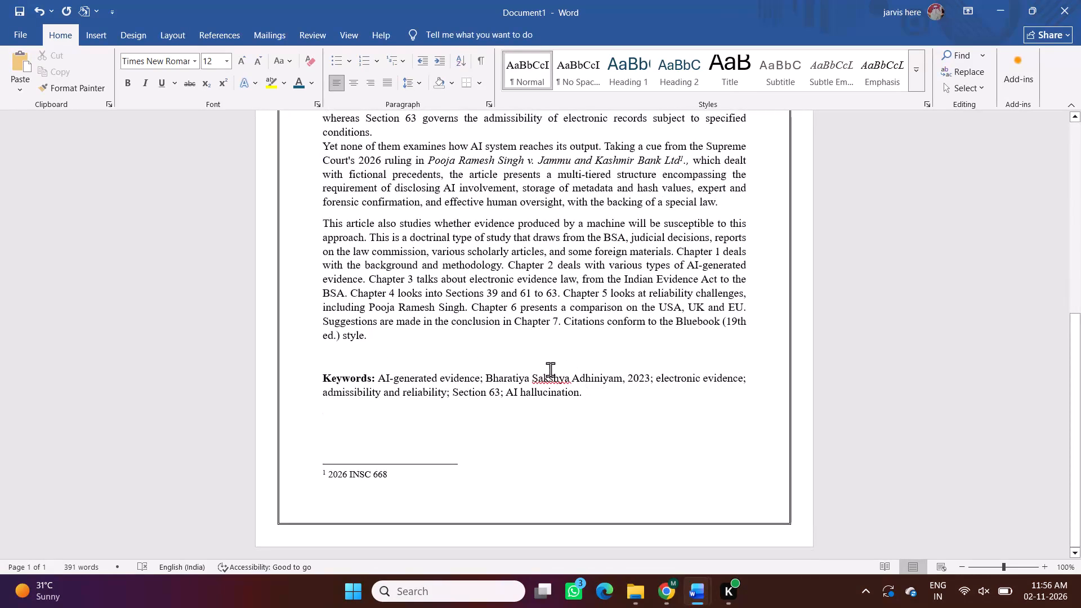
right_click(540, 374)
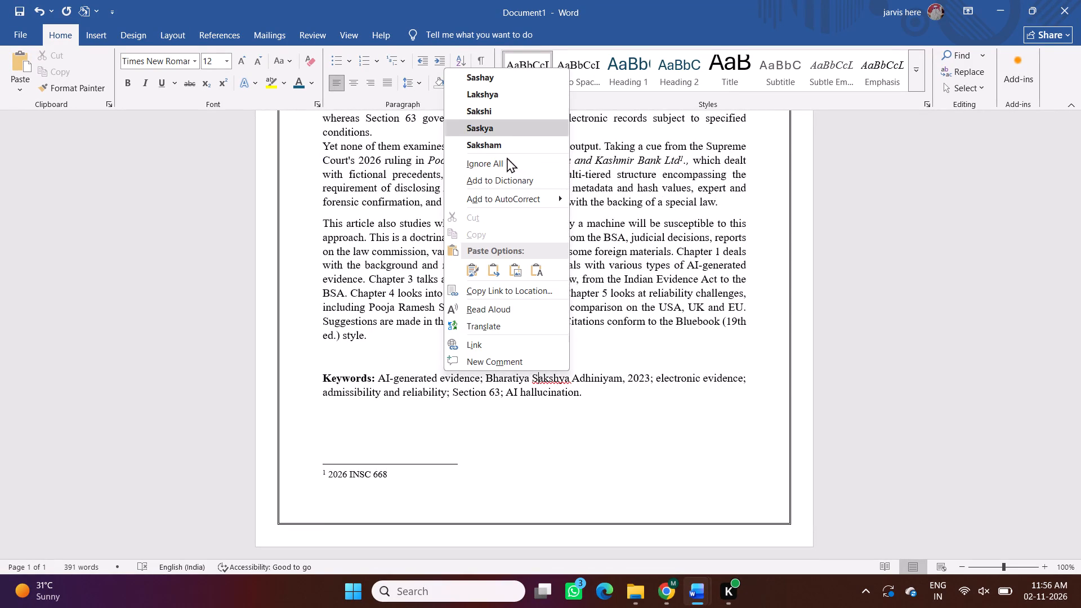
left_click(508, 159)
Italicize the ABSTRACT heading below the divider line.
scroll(473, 232, "up", 1)
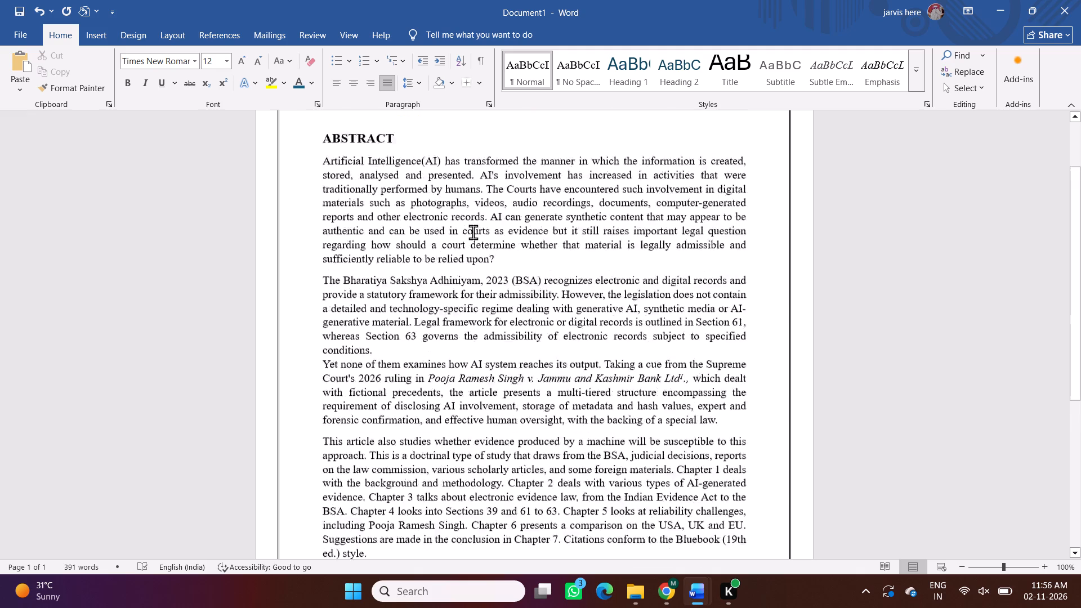
scroll(473, 232, "up", 1)
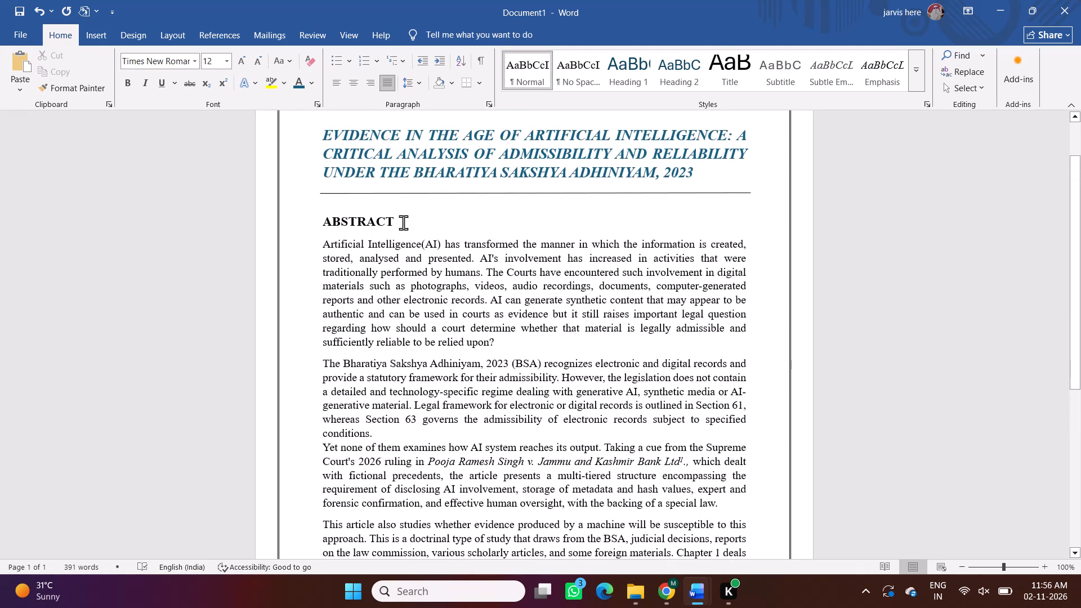
left_click_drag(401, 221, 317, 214)
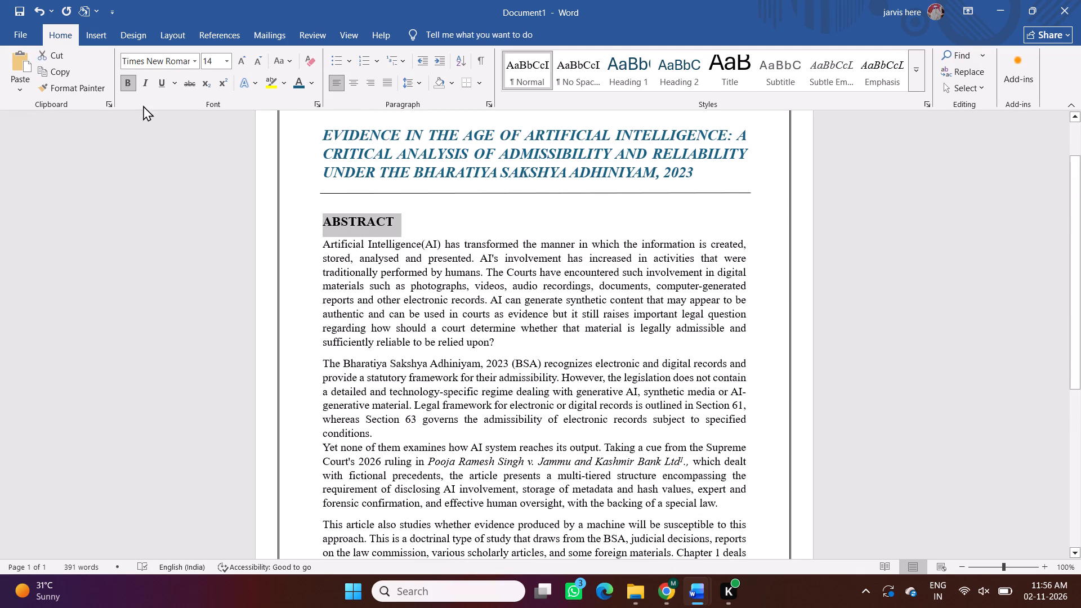
left_click(144, 82)
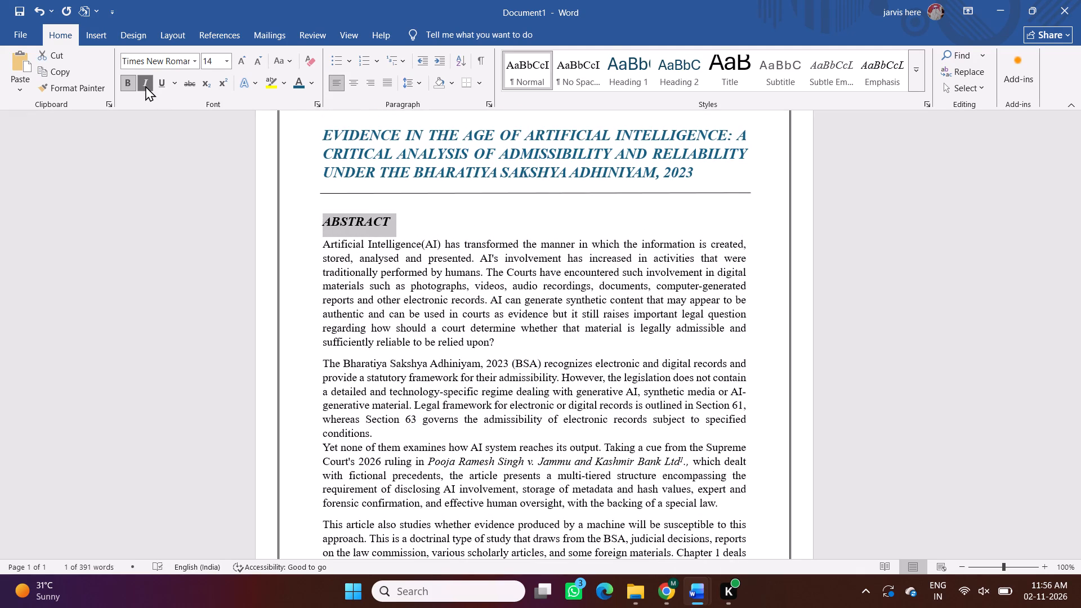
left_click(465, 303)
Close the new document and name its file with the author's name followed by BSA ABSTRACT 024, separated by spaces.
scroll(465, 303, "down", 1)
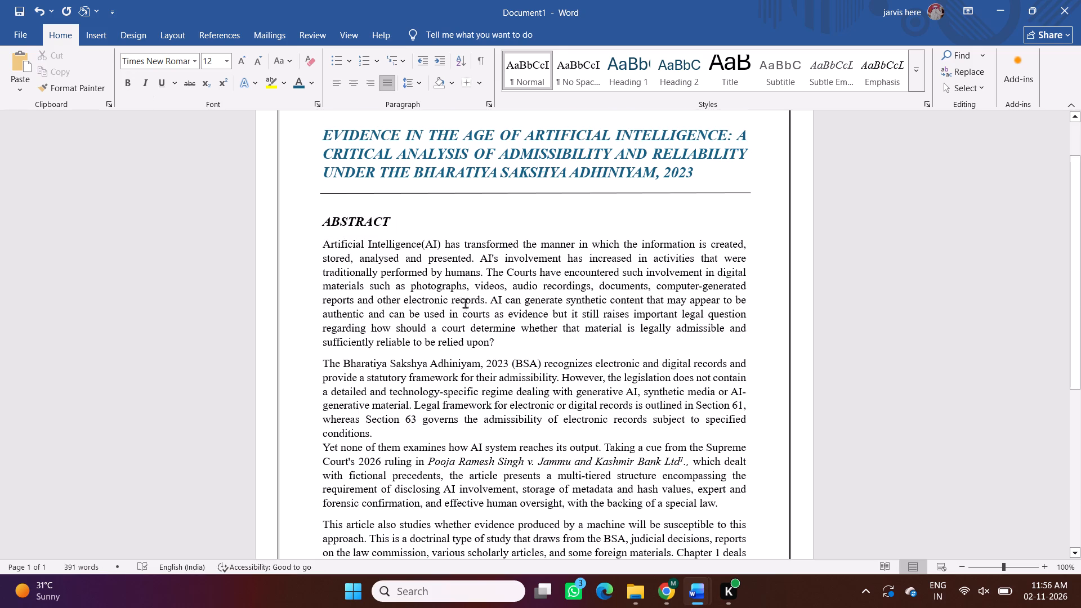
scroll(465, 303, "down", 3)
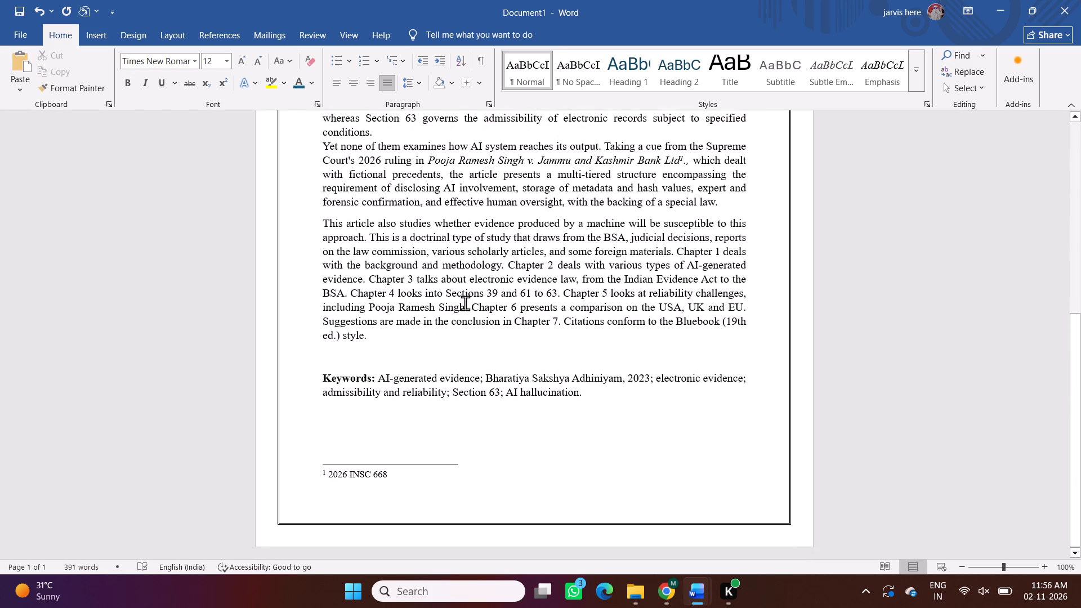
left_click(512, 445)
scroll(512, 445, "up", 4)
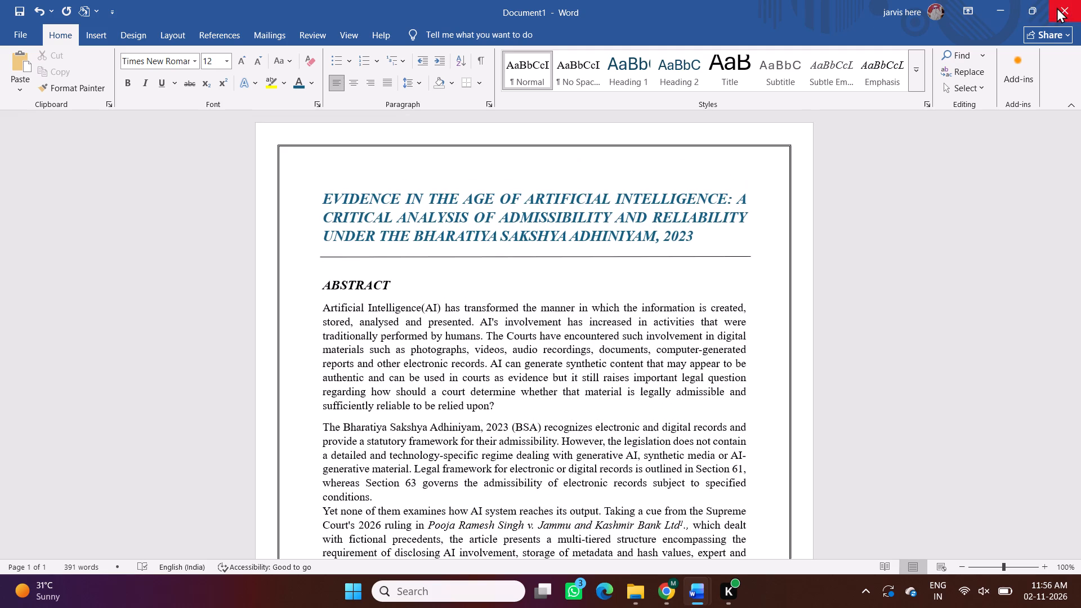
left_click(1057, 8)
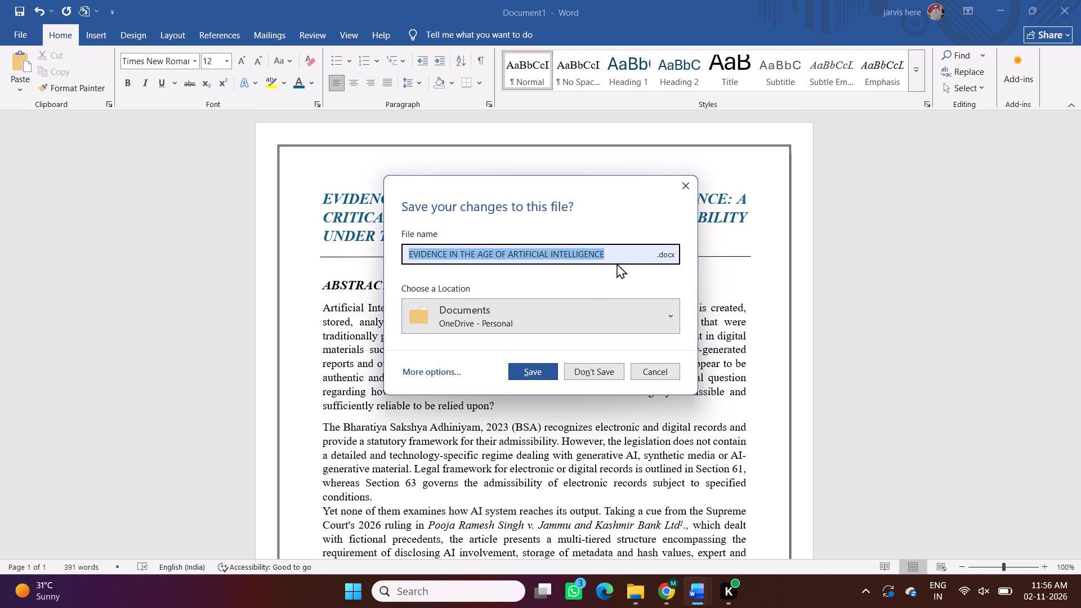
key("BackSpace")
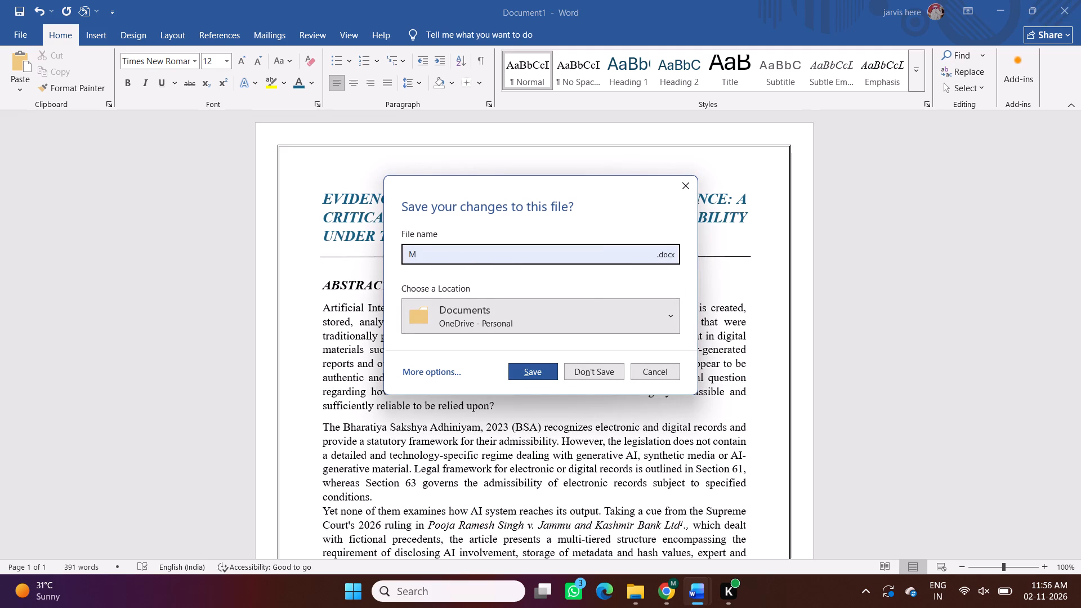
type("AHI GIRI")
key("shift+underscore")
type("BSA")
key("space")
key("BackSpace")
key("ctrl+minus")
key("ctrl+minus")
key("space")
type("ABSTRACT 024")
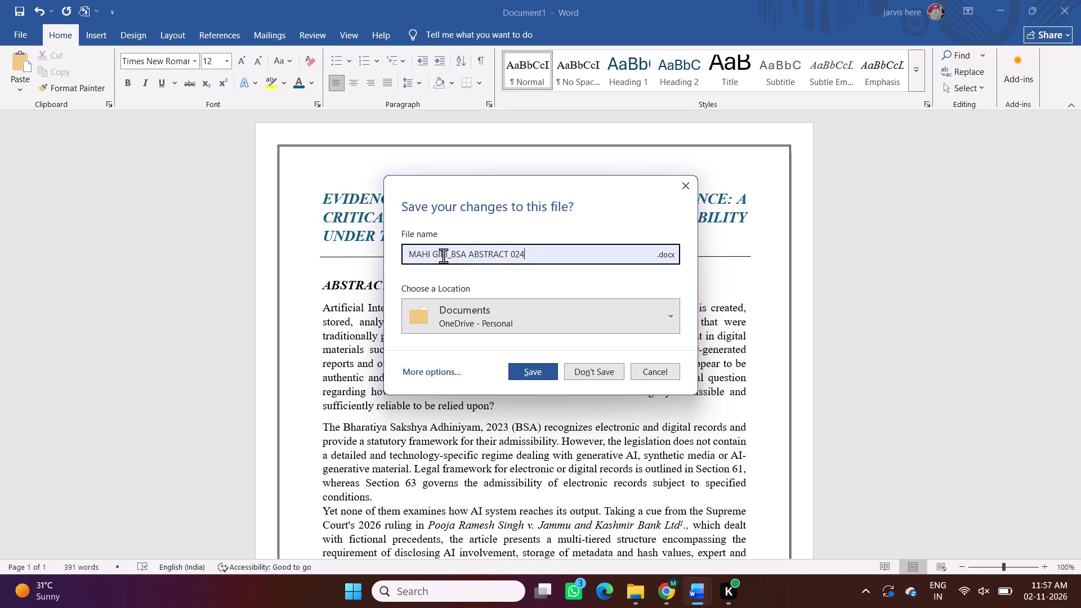
left_click(452, 253)
key("BackSpace")
key("space")
Choose the Downloads folder as the location and save the abstract document there.
left_click(467, 298)
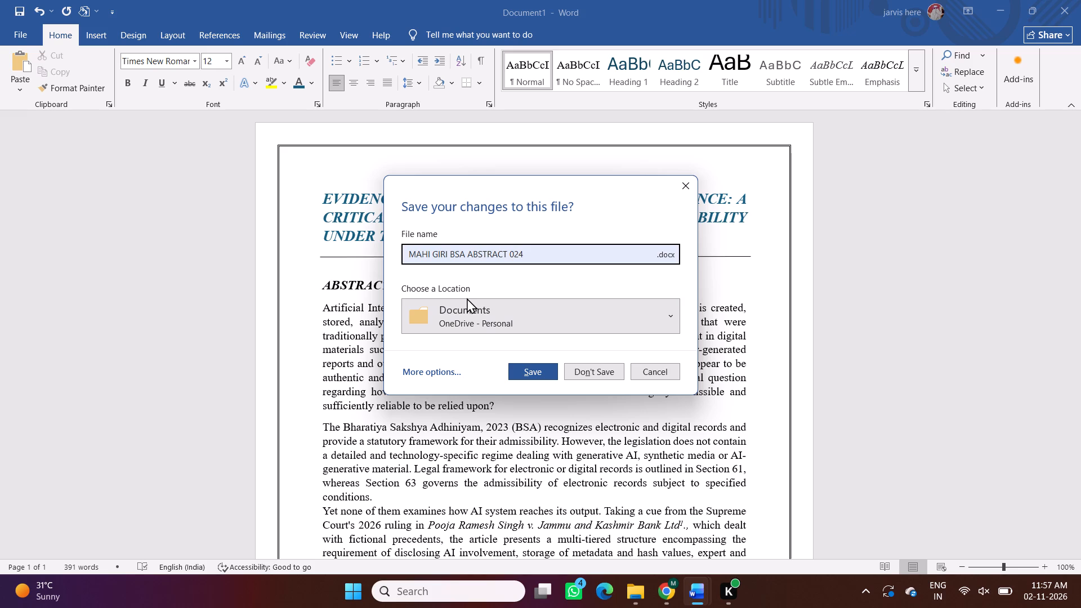
left_click(470, 310)
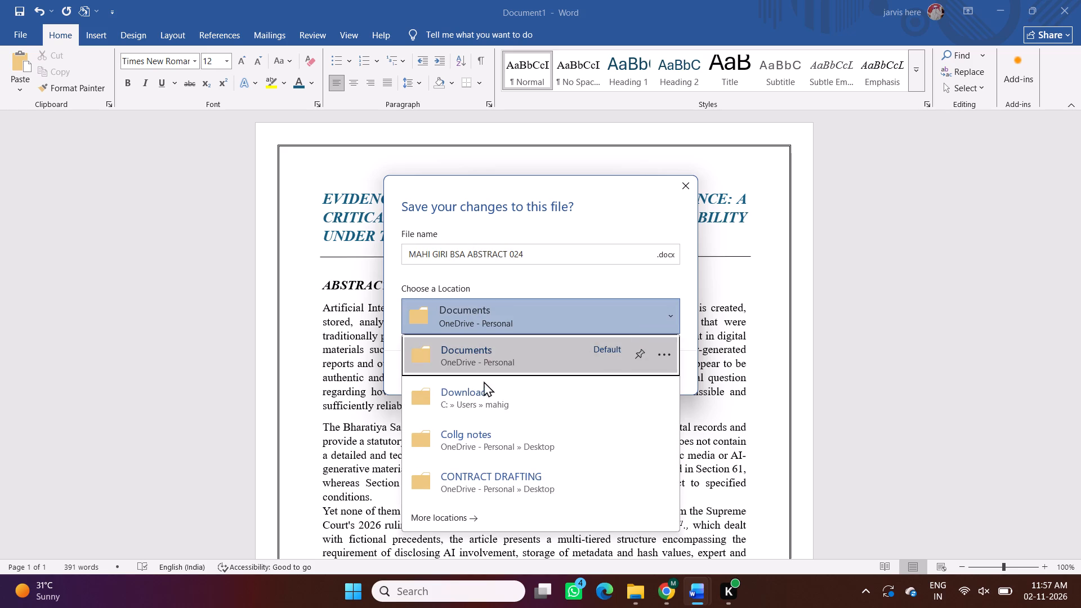
left_click(486, 392)
left_click(522, 371)
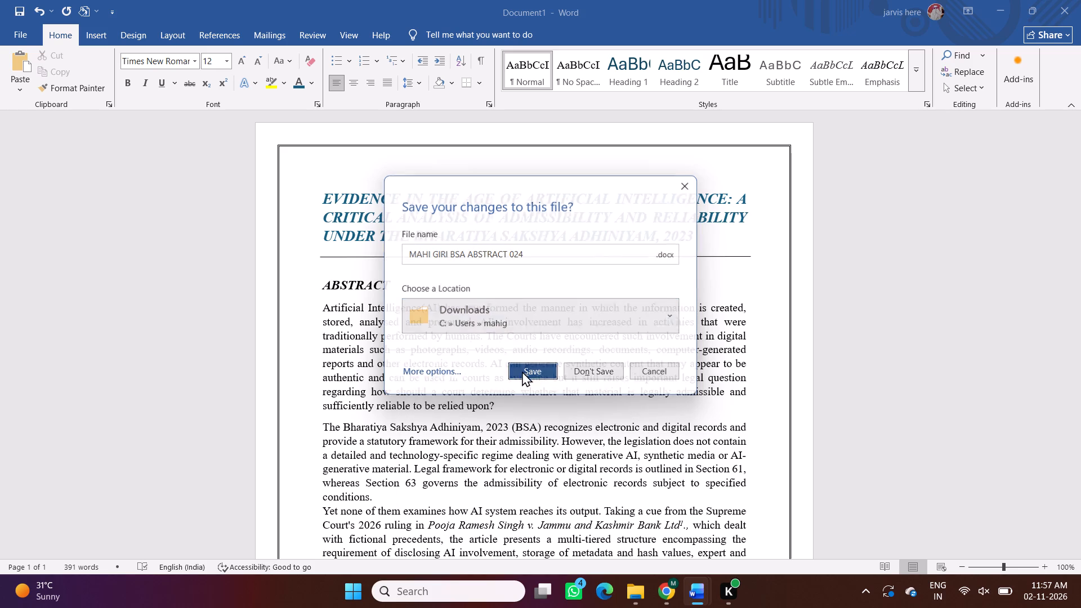
left_click(536, 395)
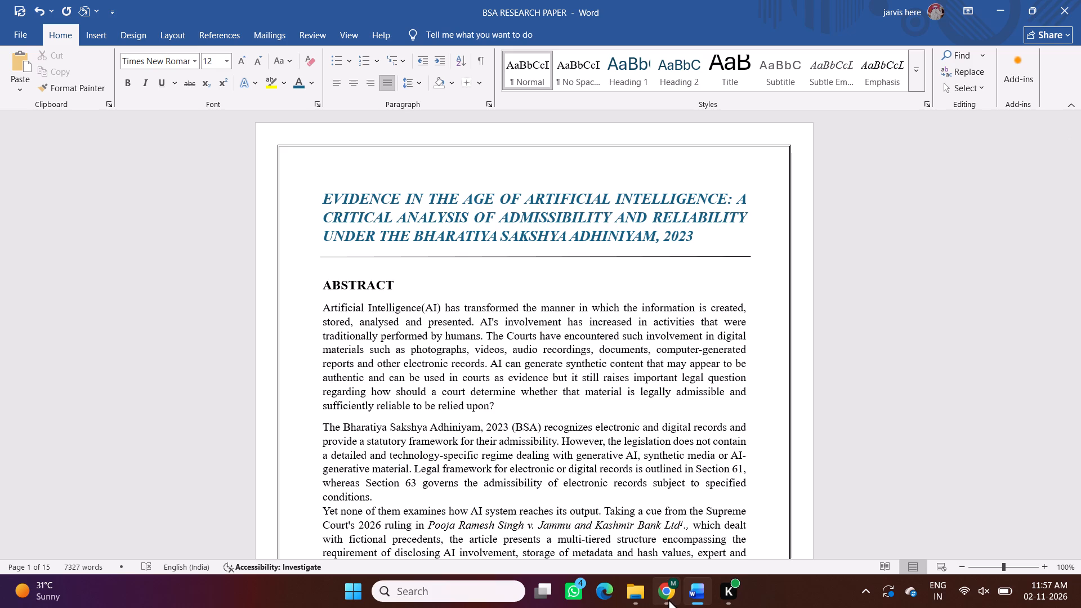
Switch to Chrome and open the iLovePDF website from the search results to browse its conversion tools.
left_click(668, 599)
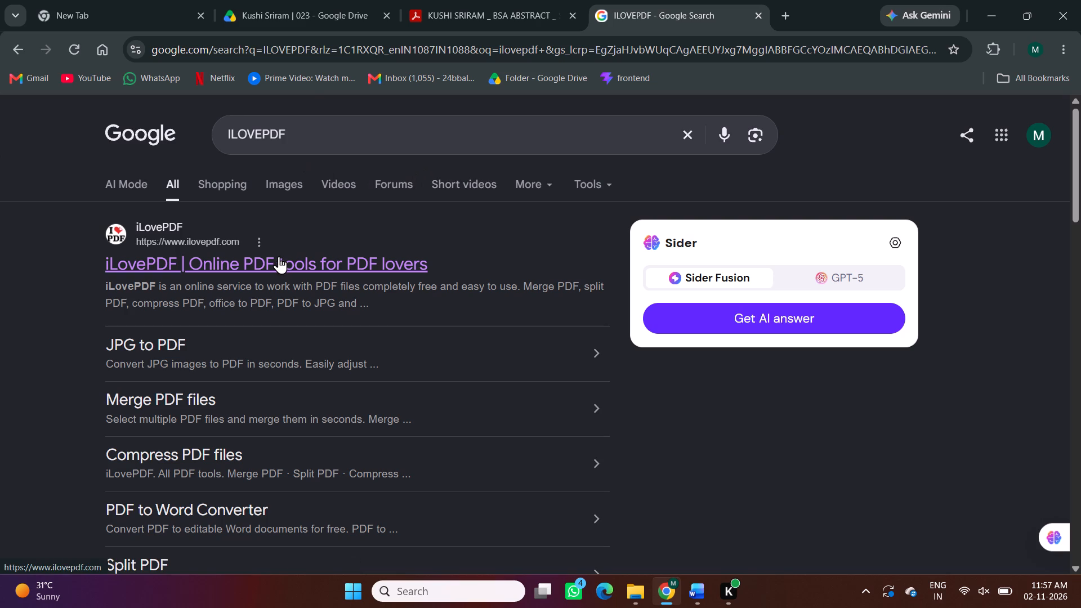
left_click(279, 256)
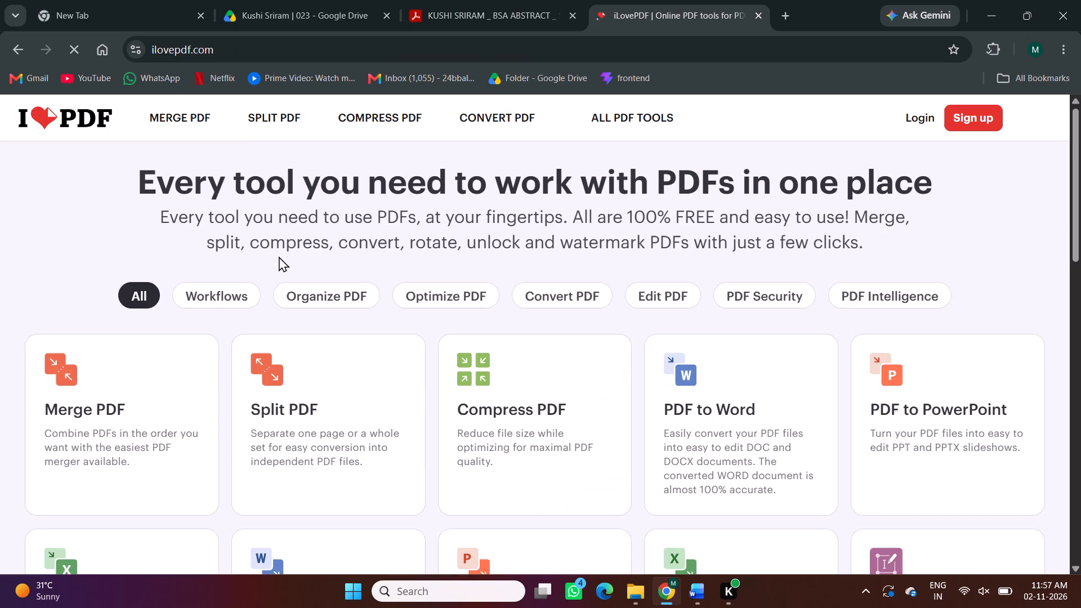
scroll(241, 401, "down", 1)
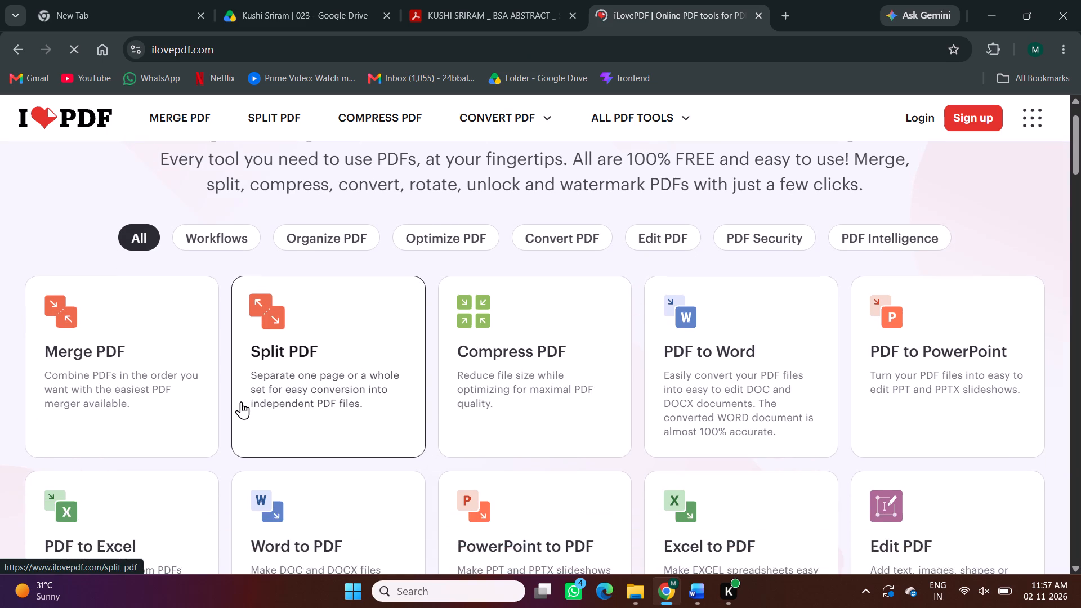
Open the Word to PDF converter and load the saved abstract document from the Downloads folder.
scroll(241, 401, "down", 3)
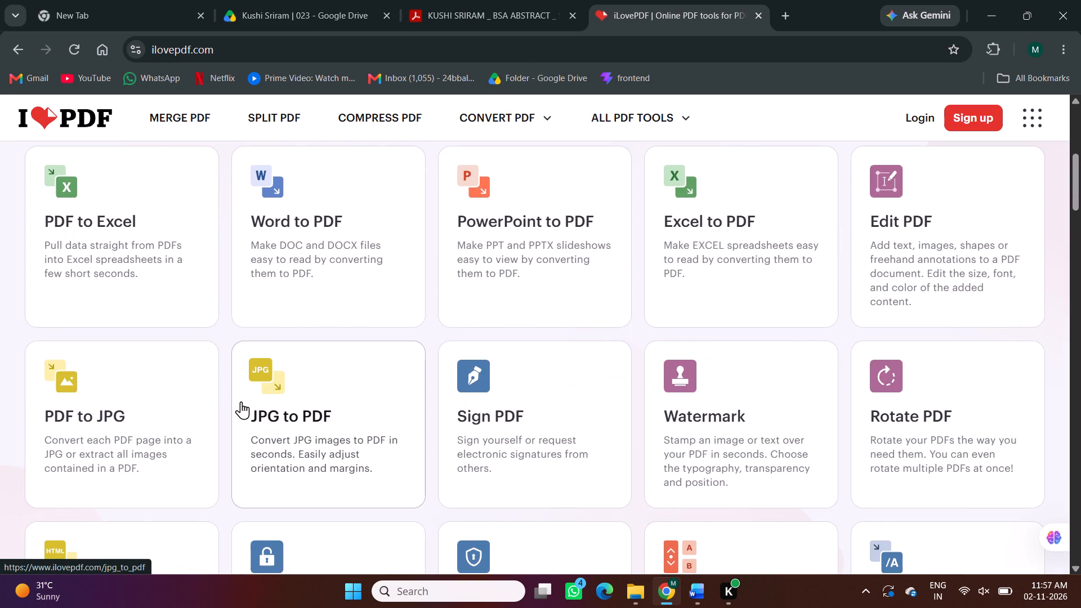
scroll(241, 401, "up", 1)
left_click(285, 316)
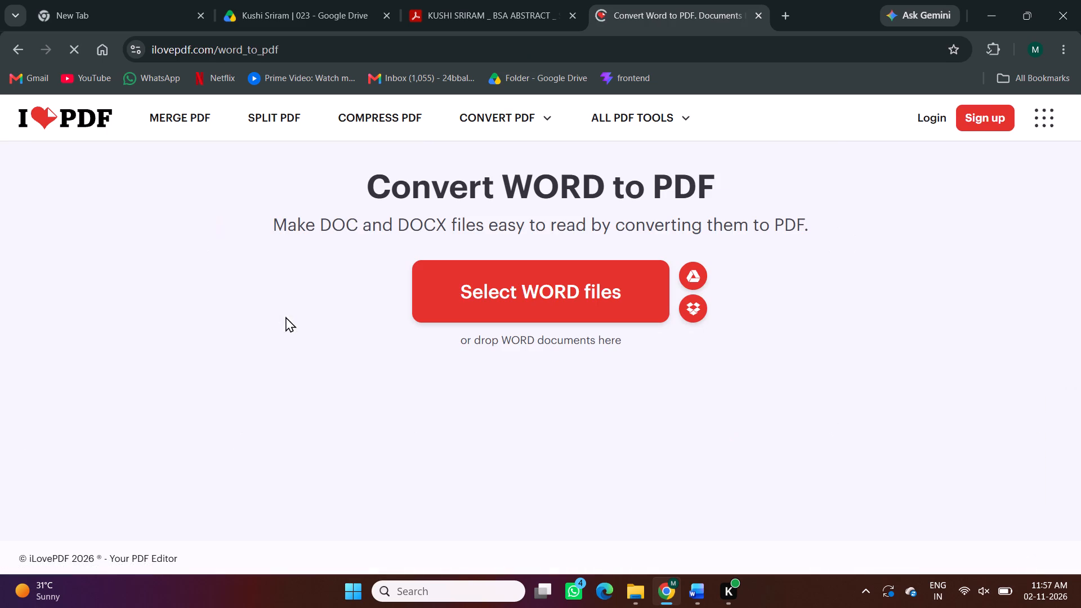
left_click(527, 298)
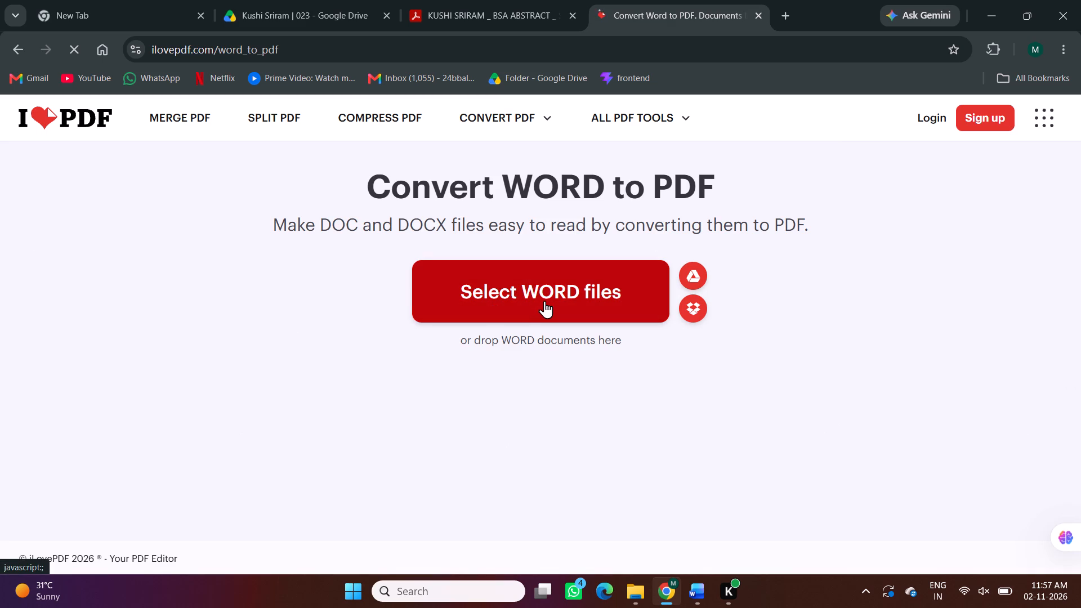
left_click(544, 301)
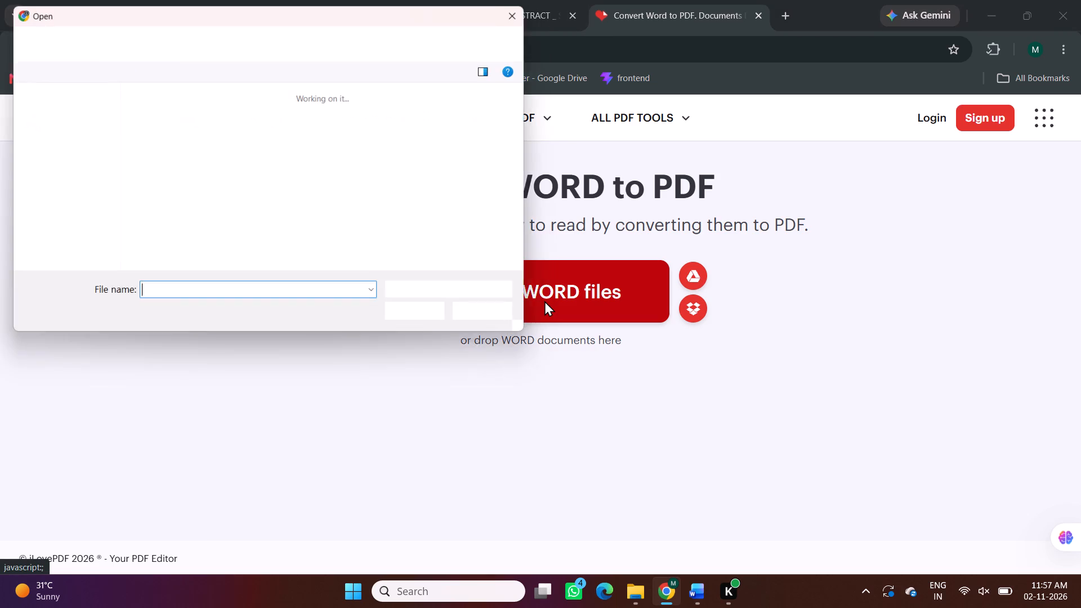
left_click(146, 118)
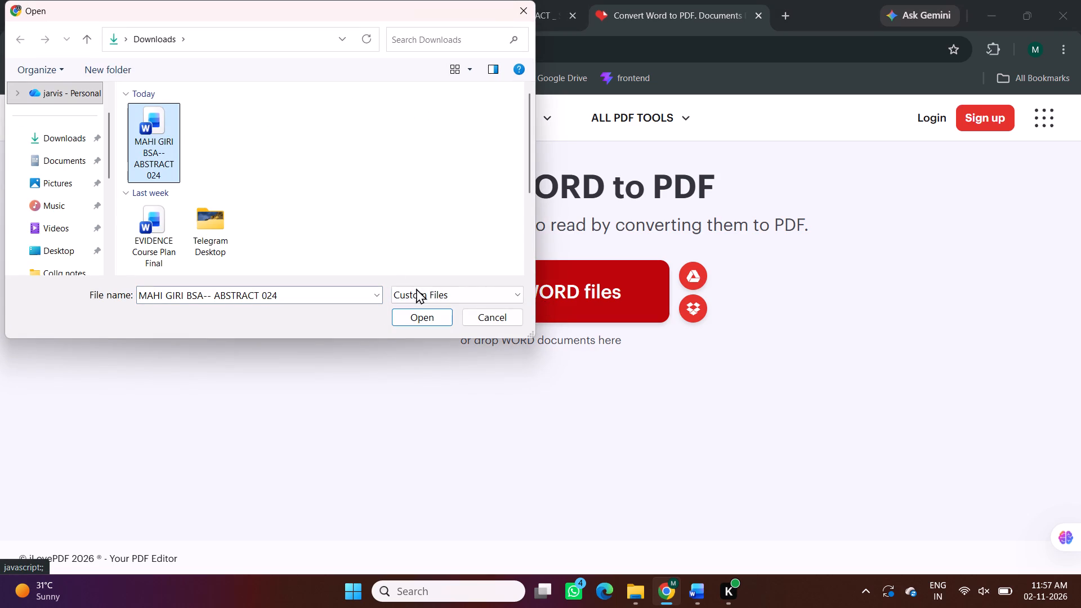
left_click(439, 318)
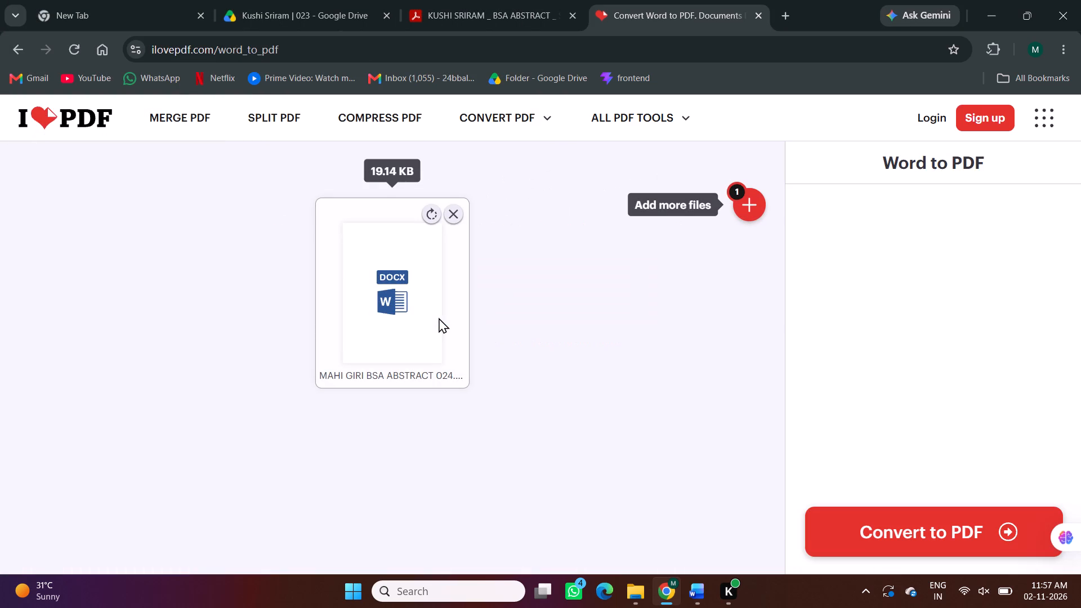
Convert the loaded abstract document to PDF and download the result.
left_click(881, 531)
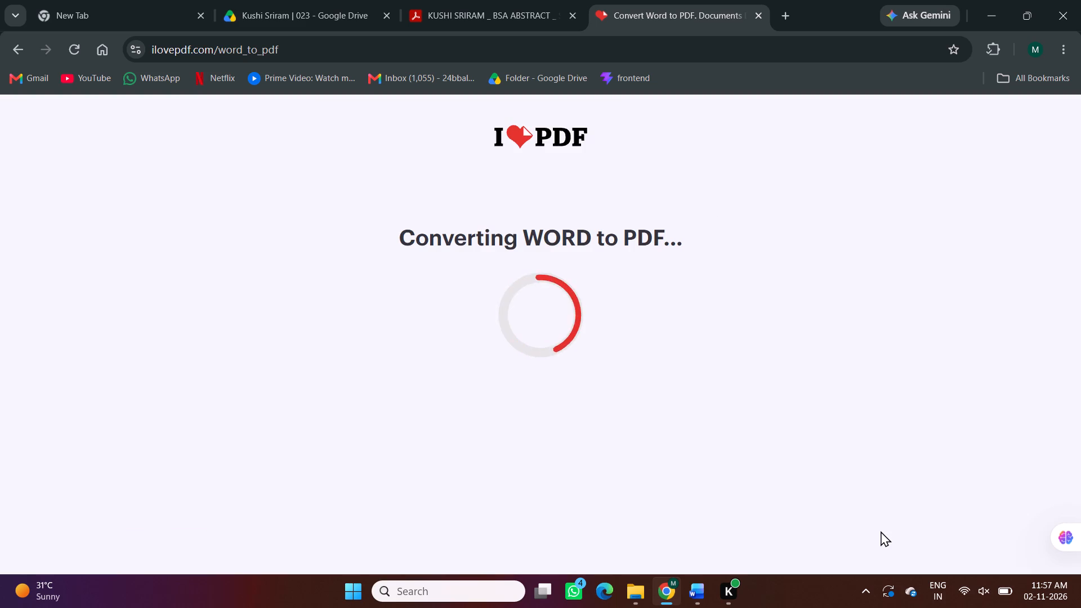
left_click(546, 234)
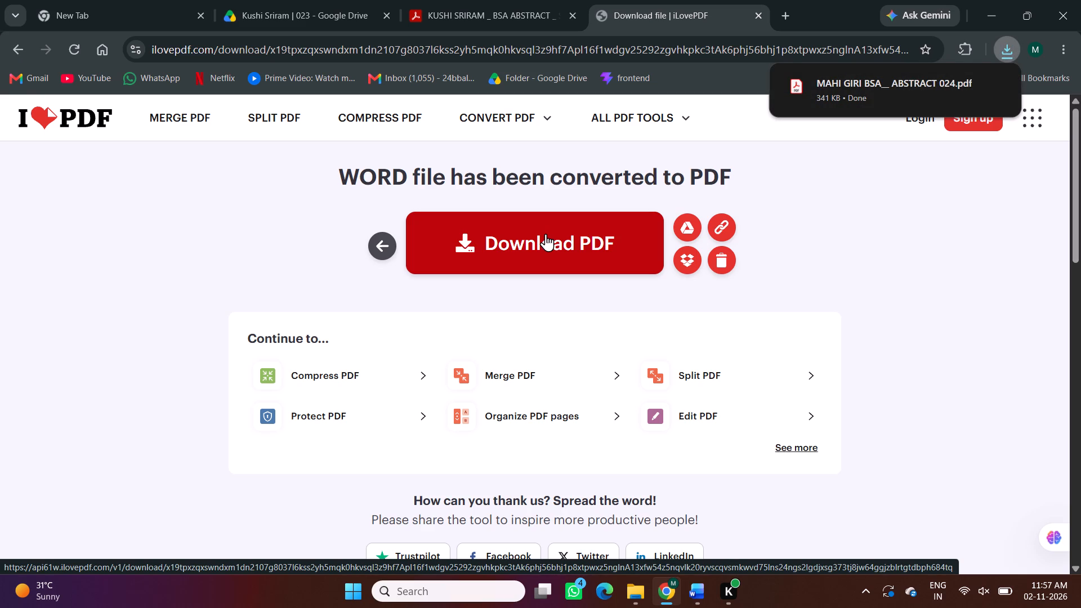
left_click(885, 234)
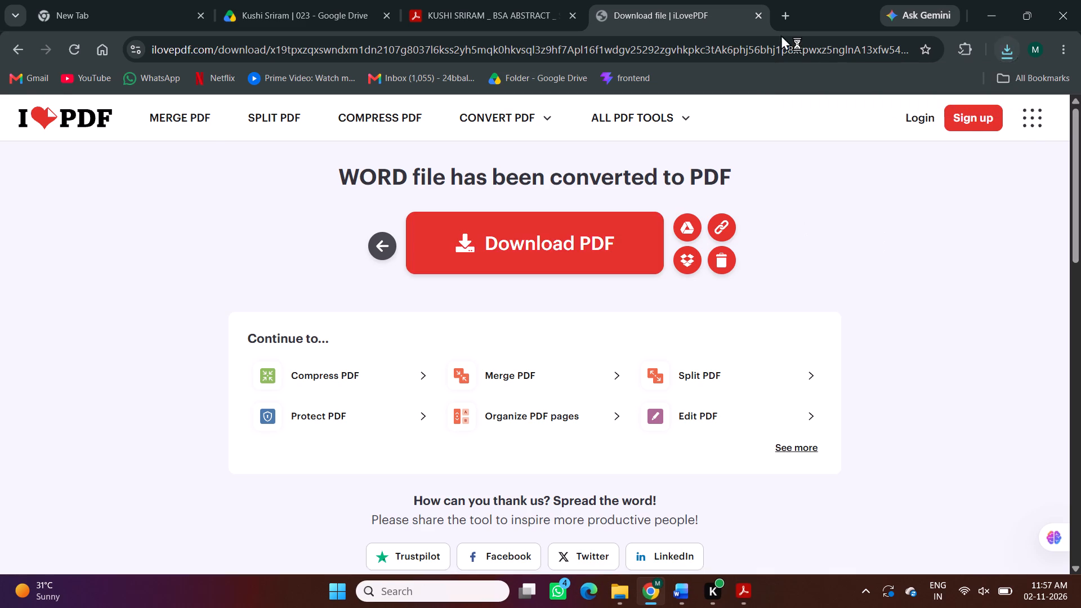
left_click(1066, 9)
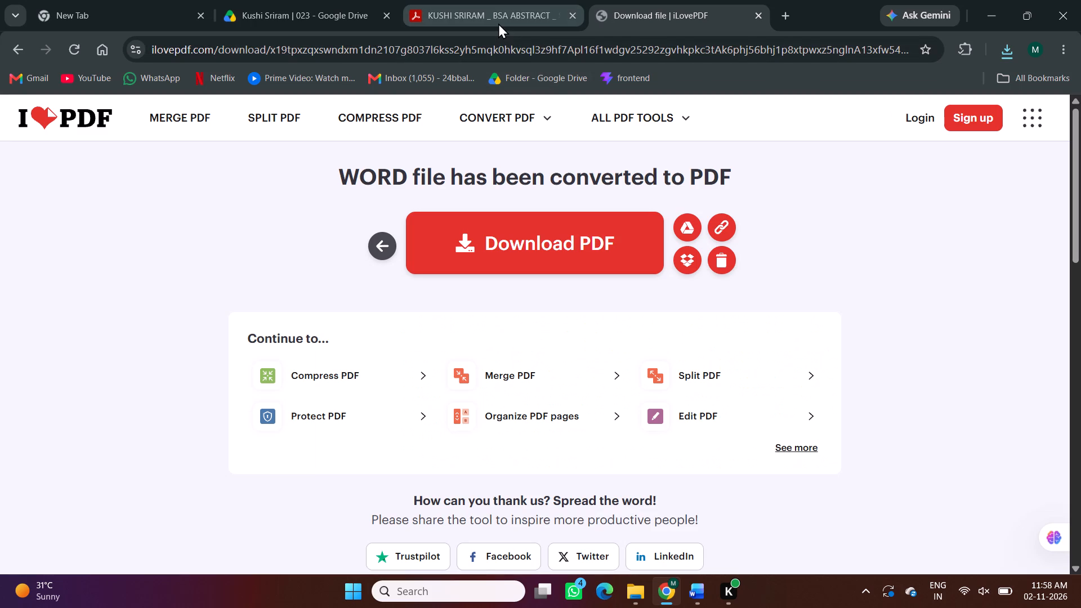
In Google Drive, return to the shared BBA LLB V, Resarch Paper BSA folder and open the abstract author's own folder.
left_click(248, 14)
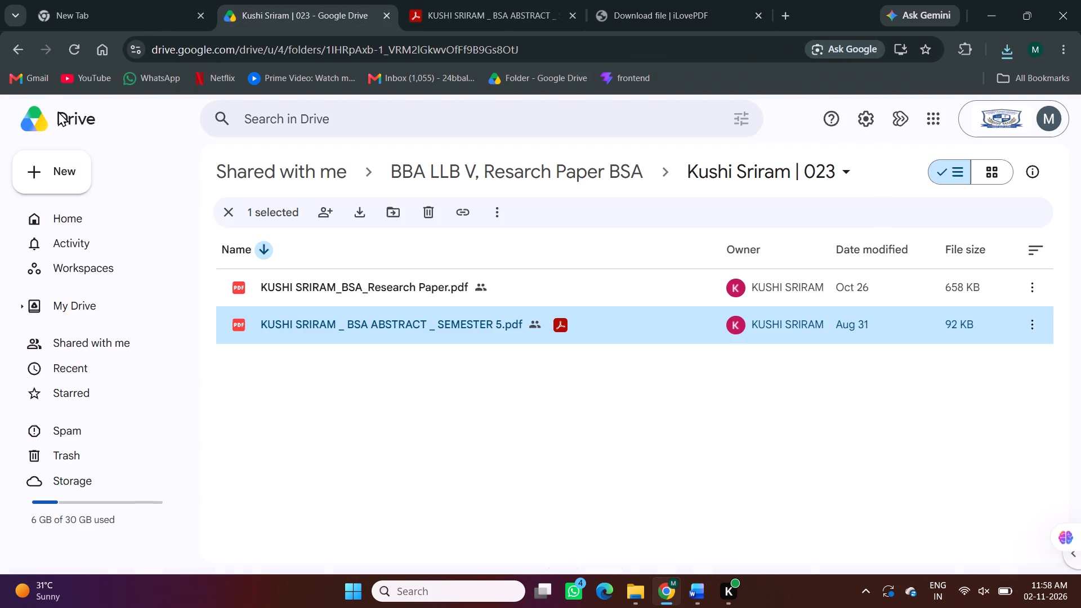
left_click(8, 49)
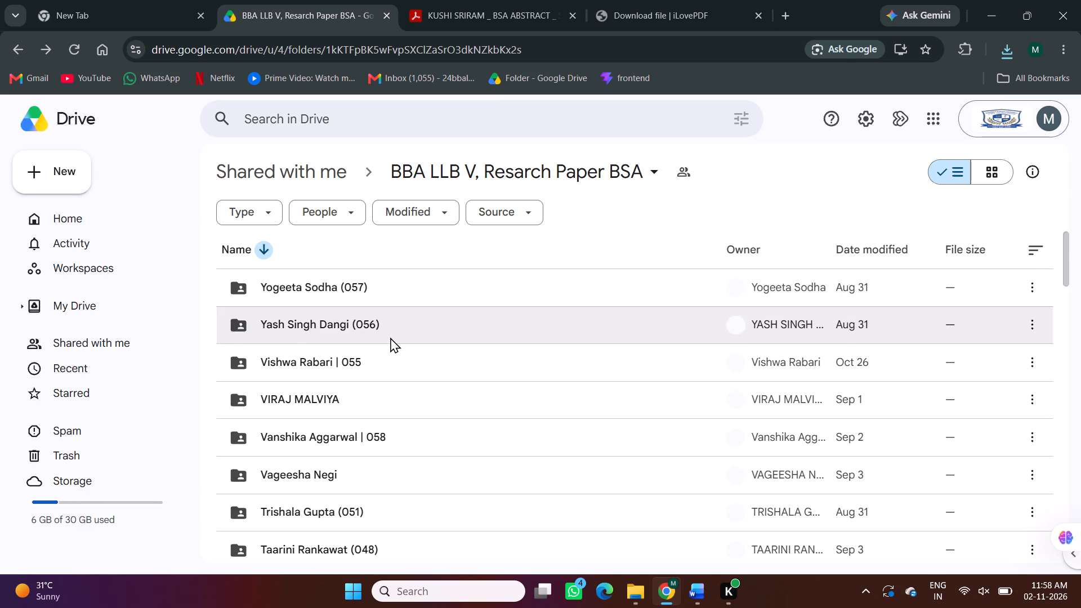
scroll(372, 423, "down", 3)
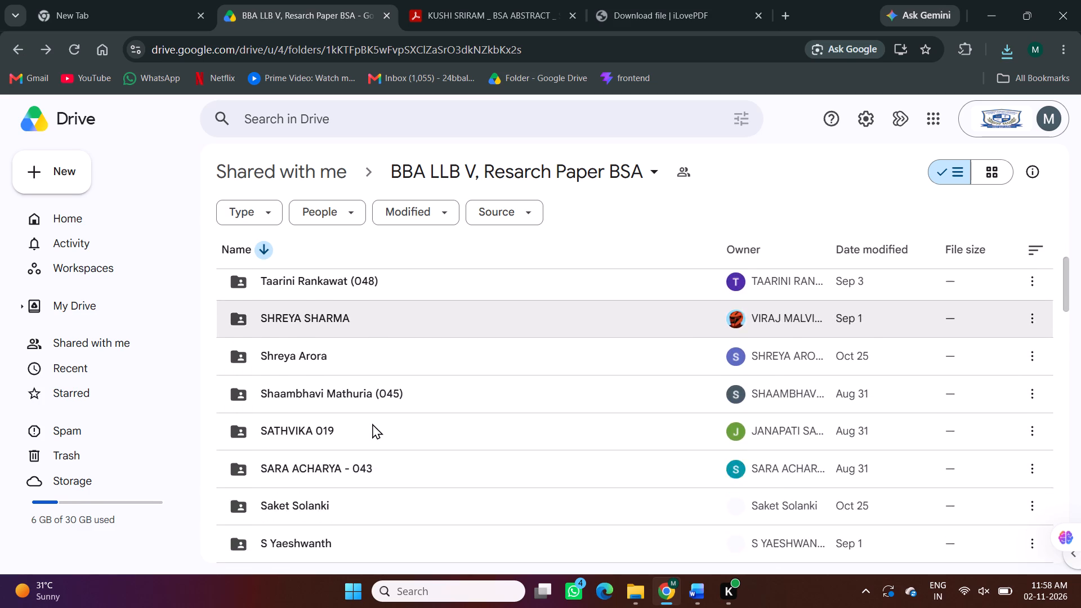
scroll(372, 423, "down", 5)
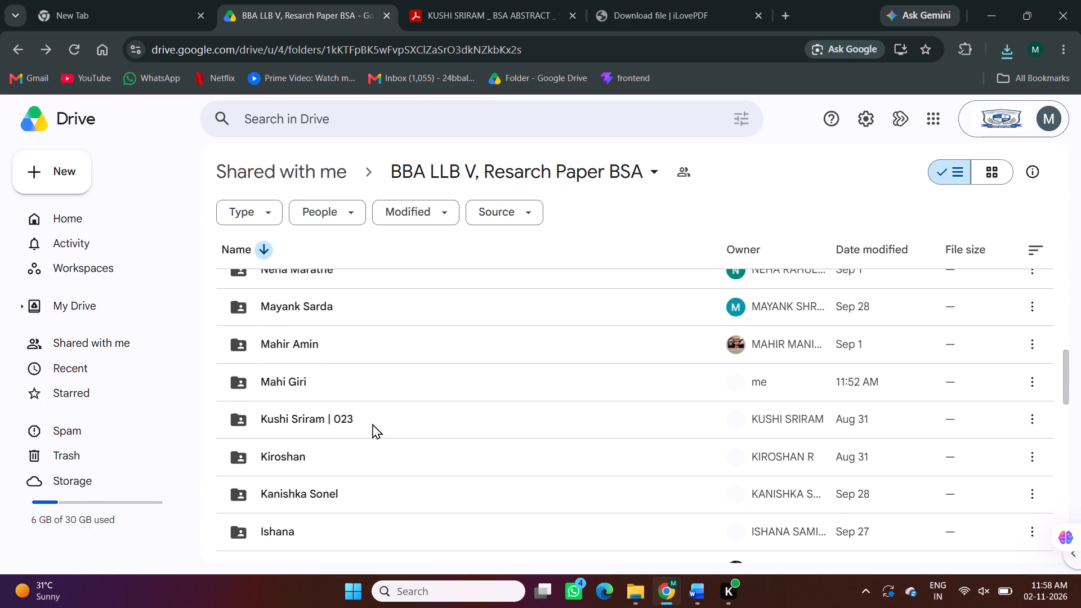
double_click(369, 381)
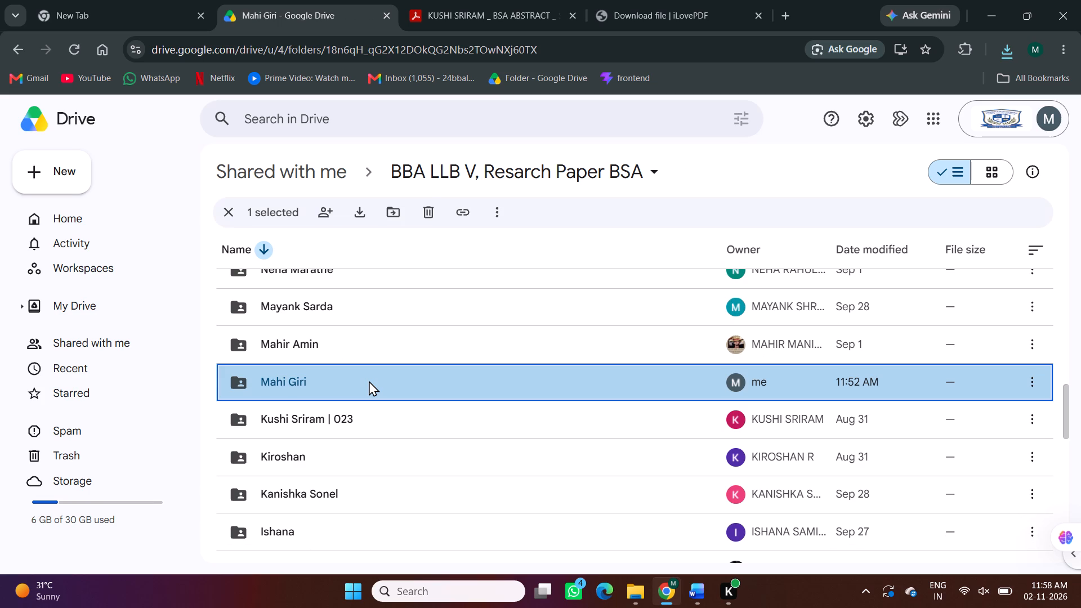
double_click(369, 381)
left_click(441, 386)
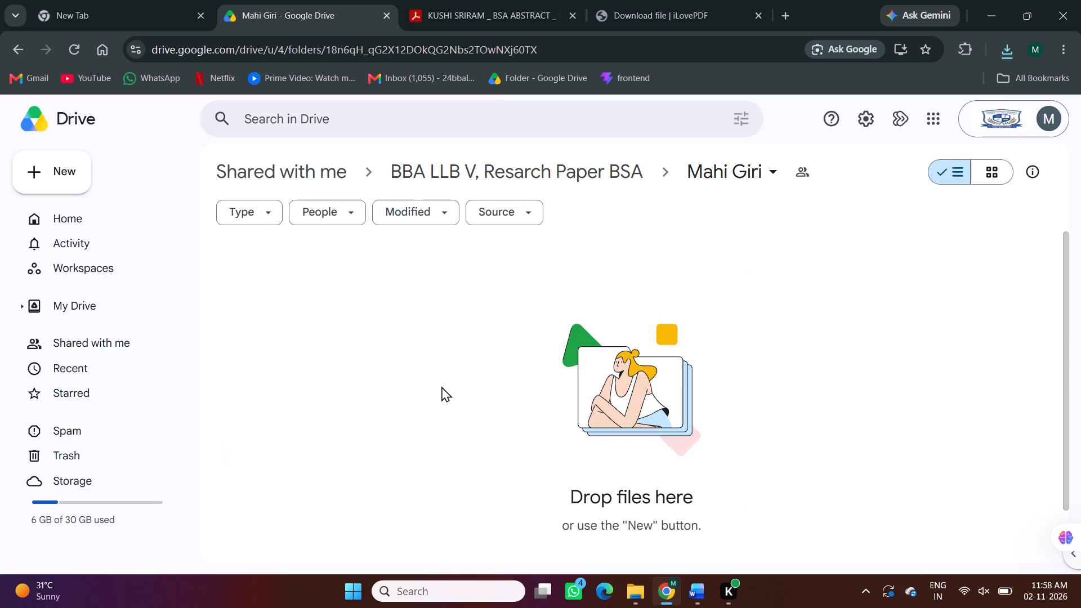
Upload the converted BSA abstract PDF from Downloads into the author's Drive folder.
left_click(647, 423)
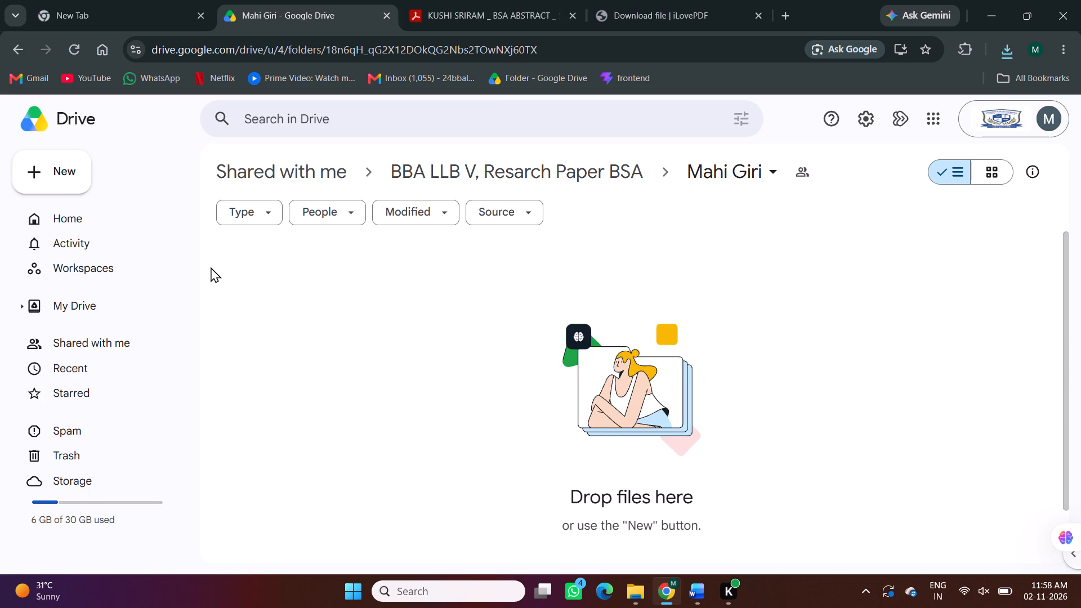
left_click(211, 267)
right_click(211, 267)
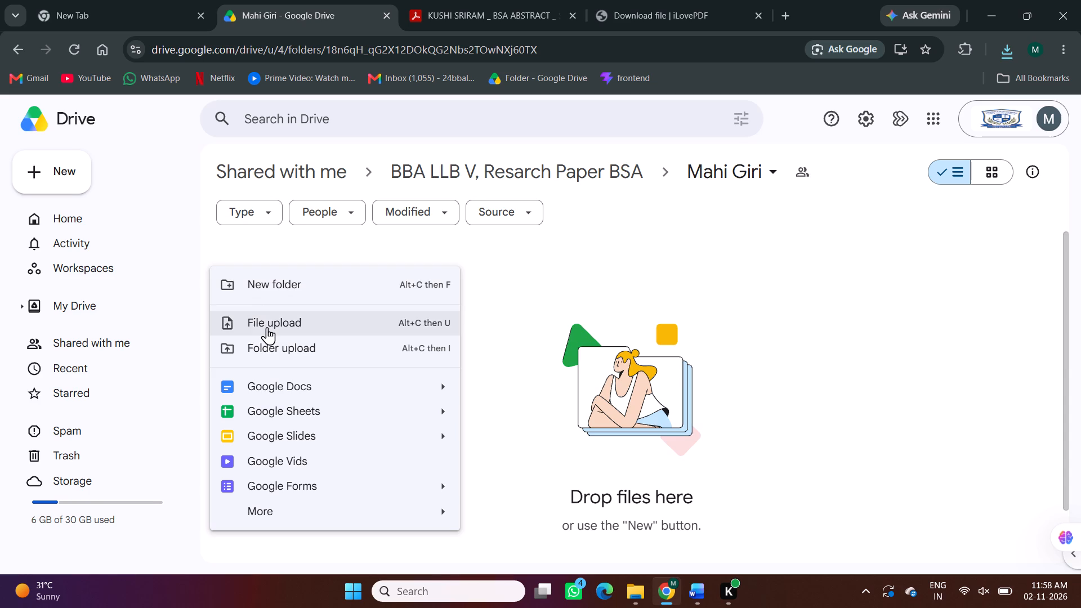
left_click(267, 327)
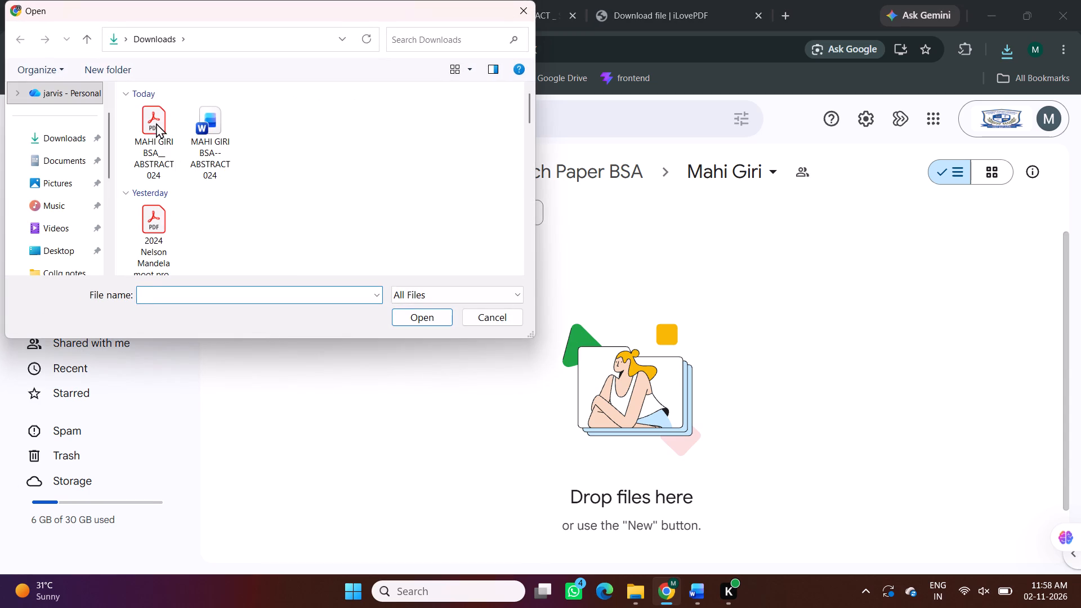
left_click(162, 129)
left_click(415, 321)
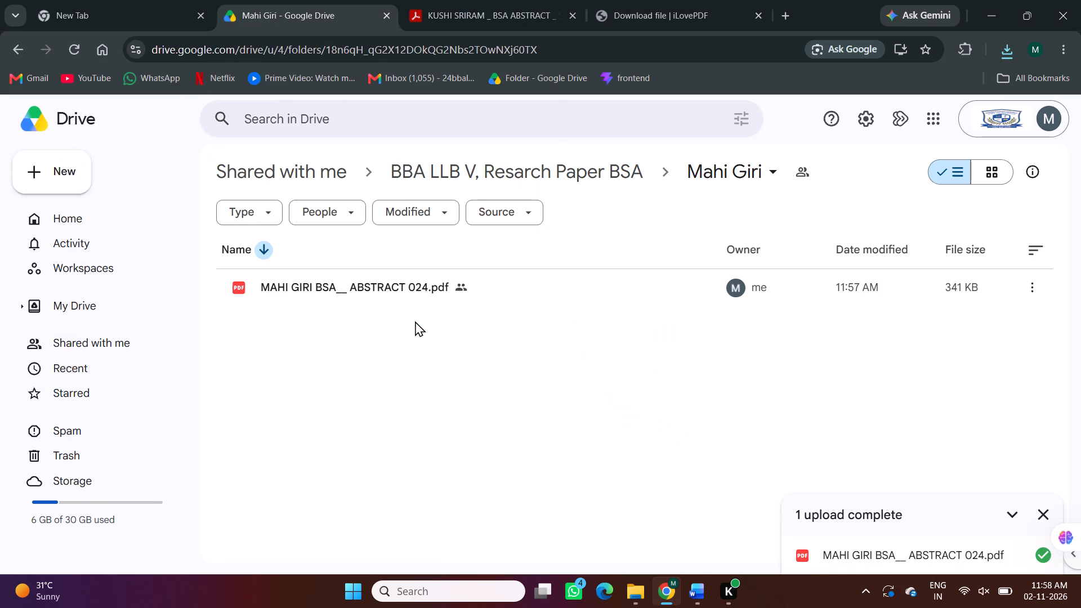
left_click(425, 385)
Switch to Word and look through the BSA RESEARCH PAPER document from the abstract to its last page.
left_click(694, 591)
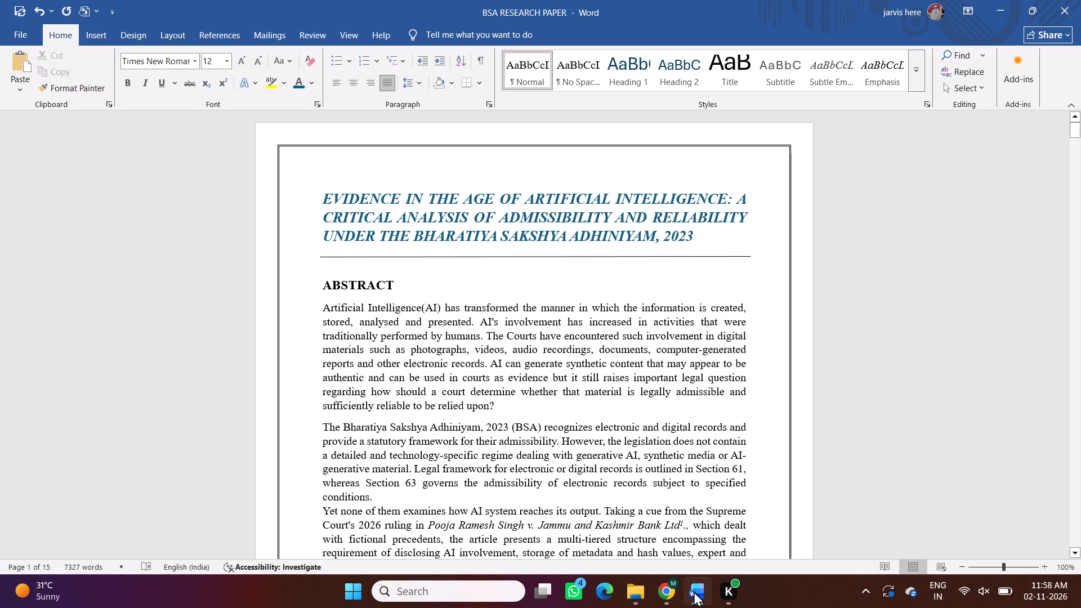
scroll(624, 473, "down", 5)
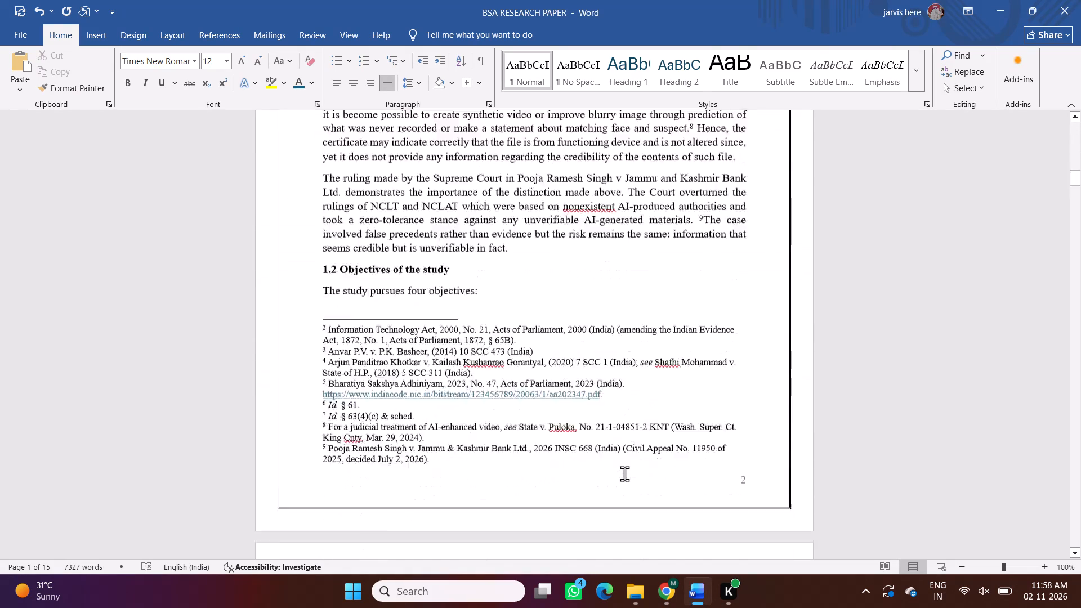
scroll(624, 473, "down", 9)
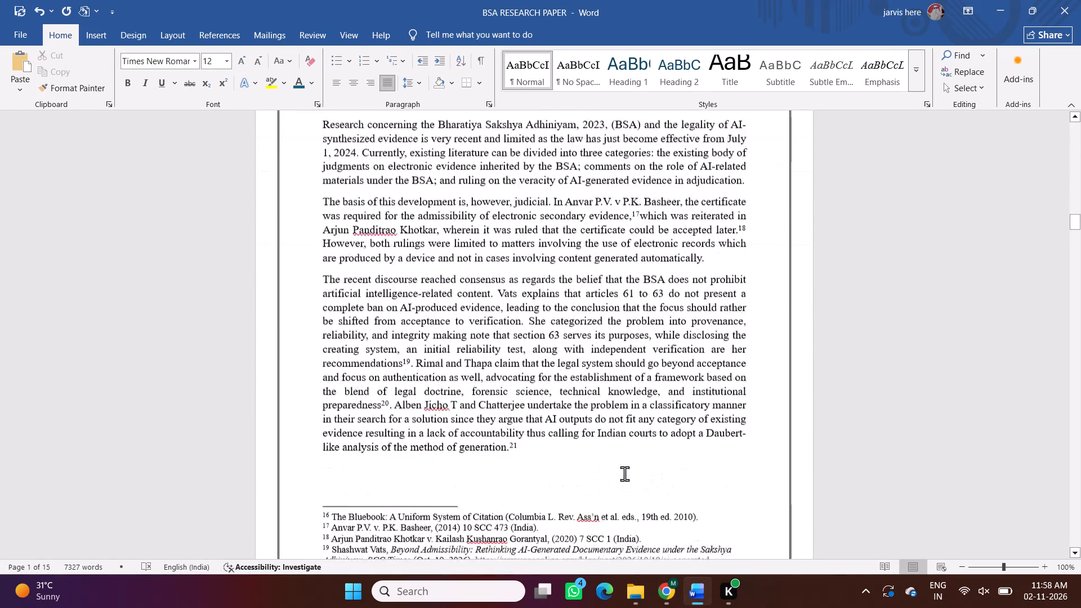
scroll(624, 473, "down", 9)
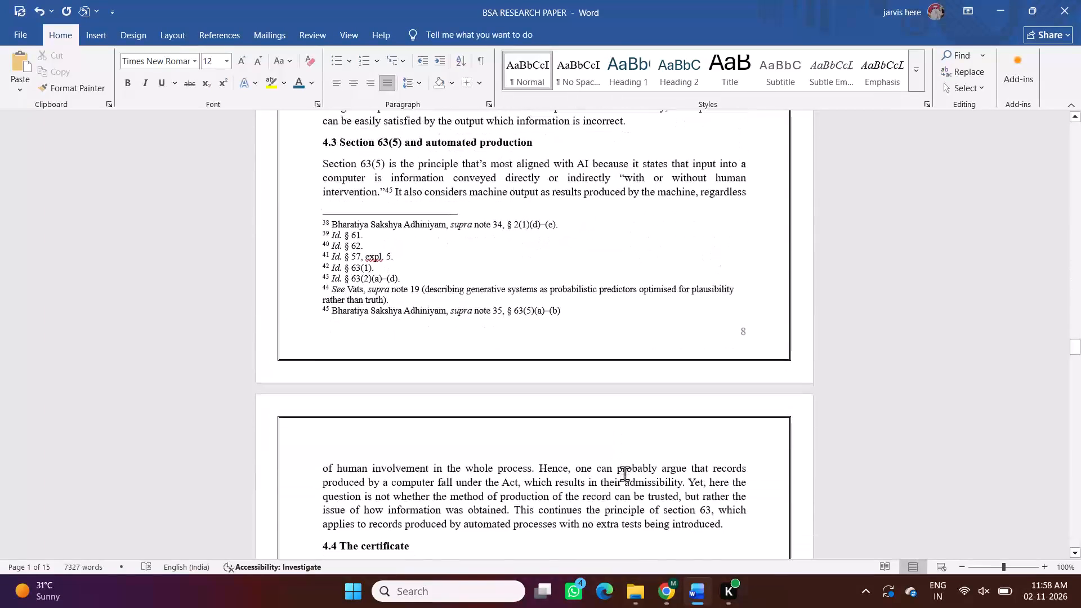
scroll(624, 473, "down", 14)
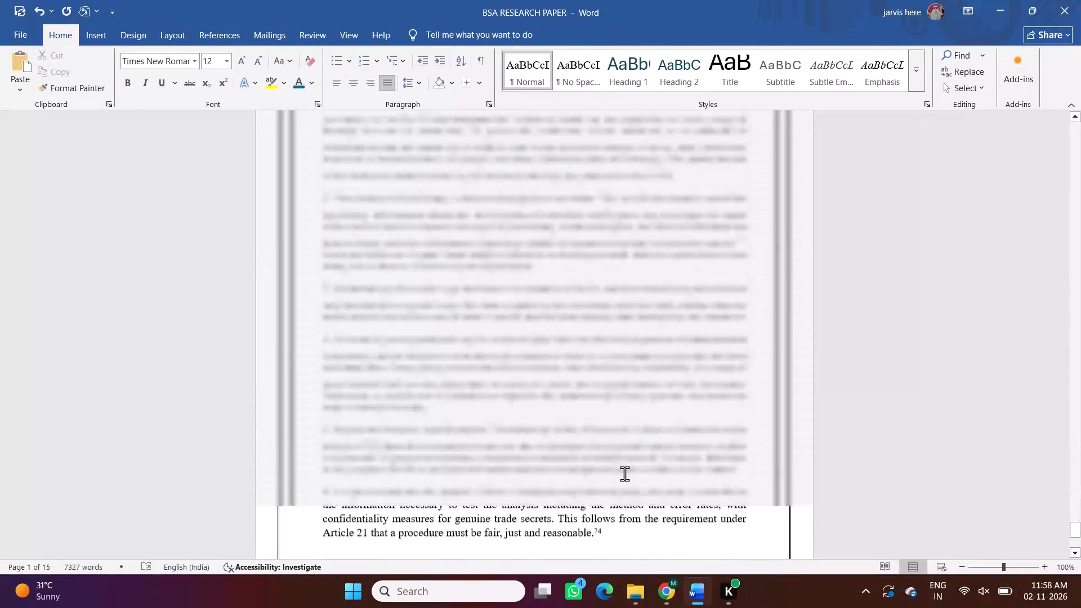
scroll(624, 473, "down", 6)
Switch back to Chrome and open a new blank tab.
left_click(665, 593)
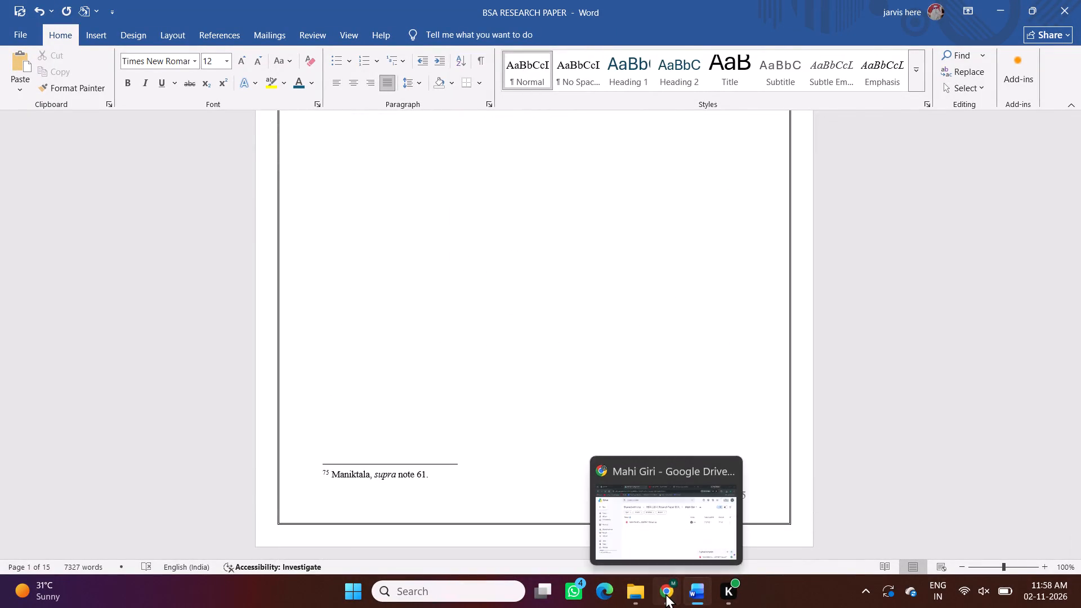
left_click(783, 8)
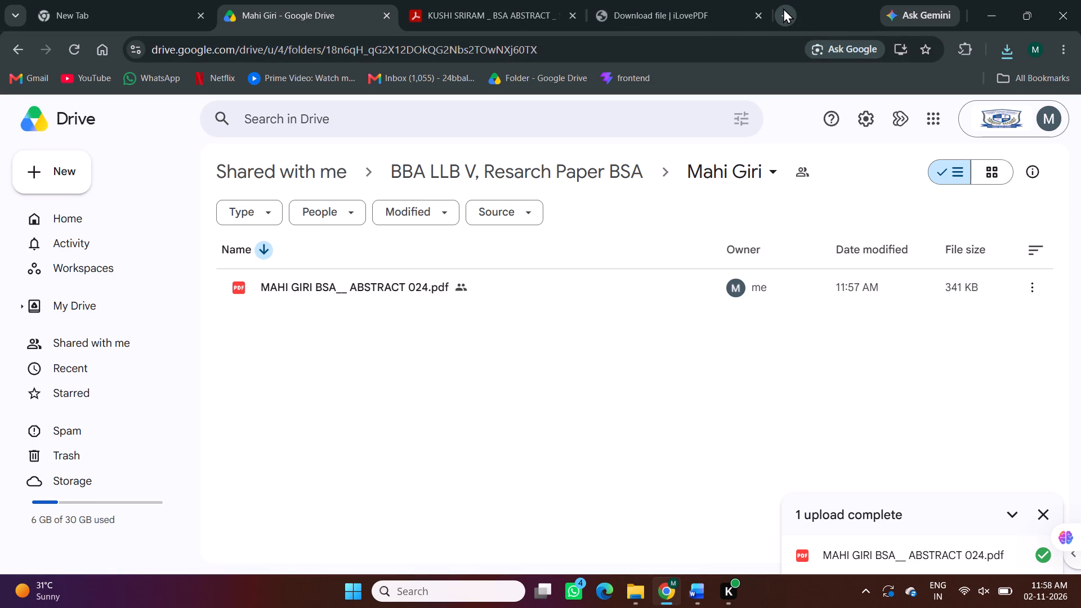
left_click(516, 47)
Bring up the classmate's BSA abstract PDF and close its tab.
left_click(466, 14)
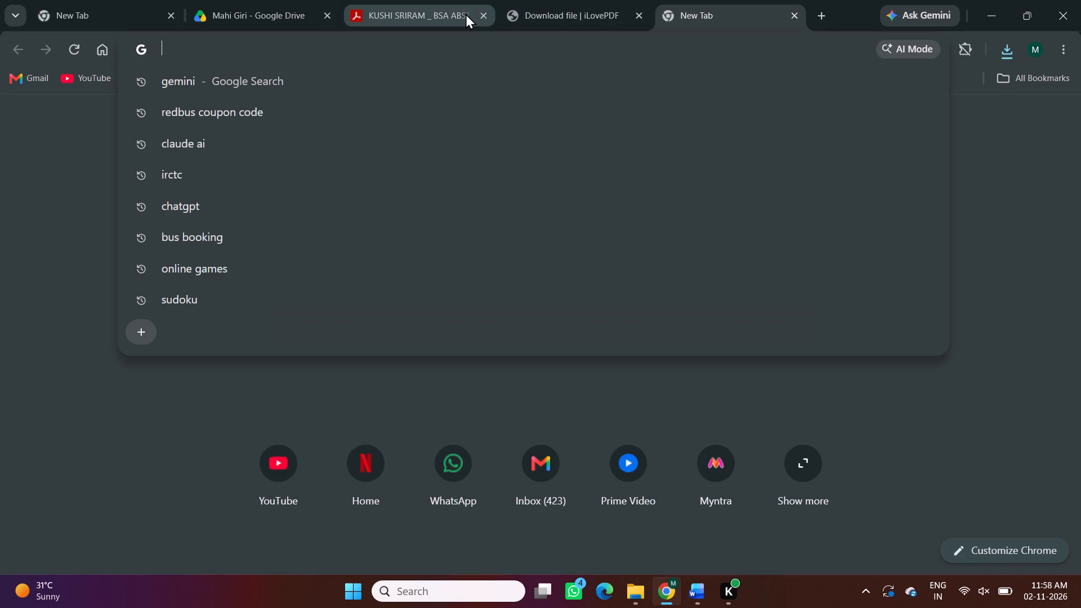
left_click(25, 47)
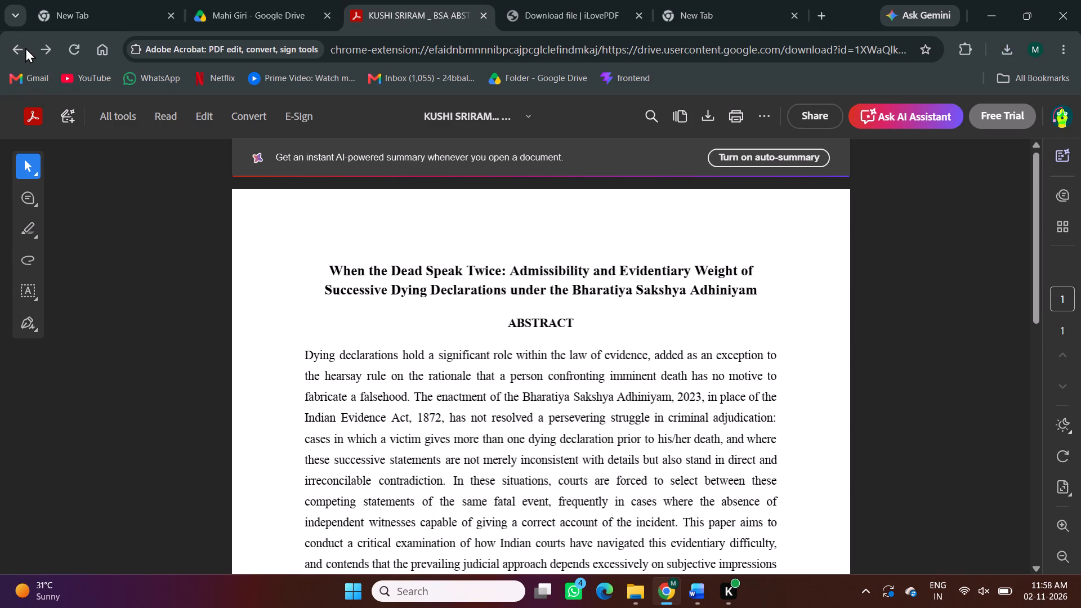
left_click(489, 16)
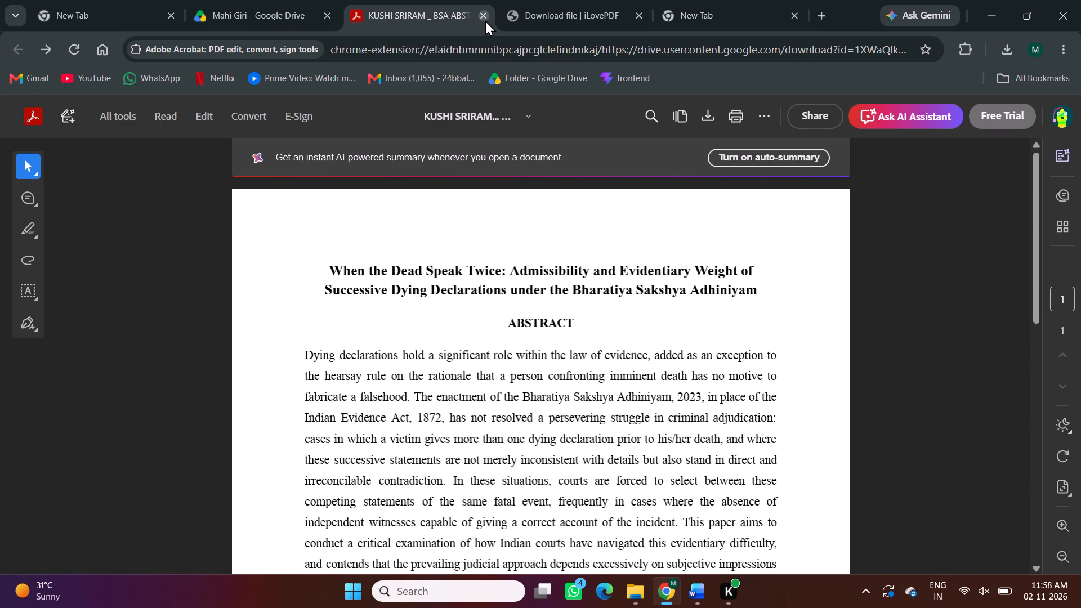
left_click(485, 20)
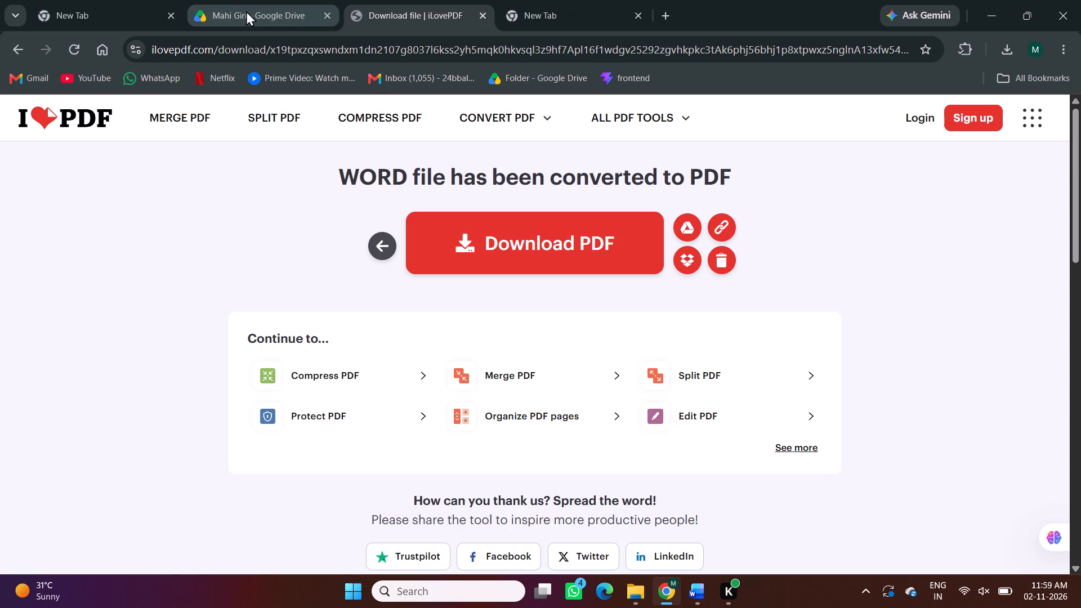
Go back in Google Drive from the author's folder to the shared BBA LLB V, Resarch Paper BSA folder.
left_click(247, 13)
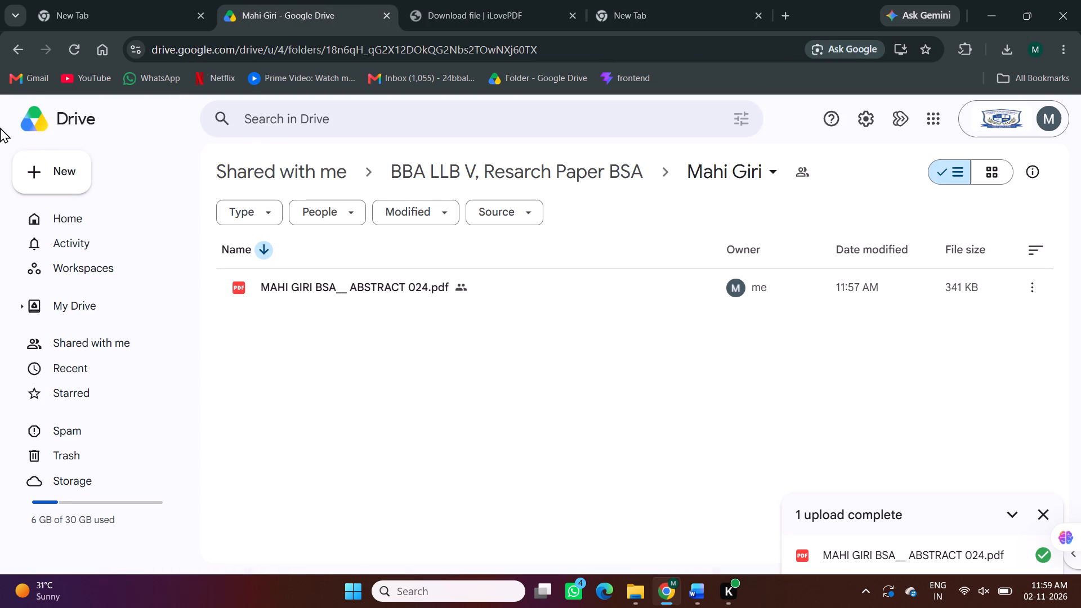
left_click(19, 46)
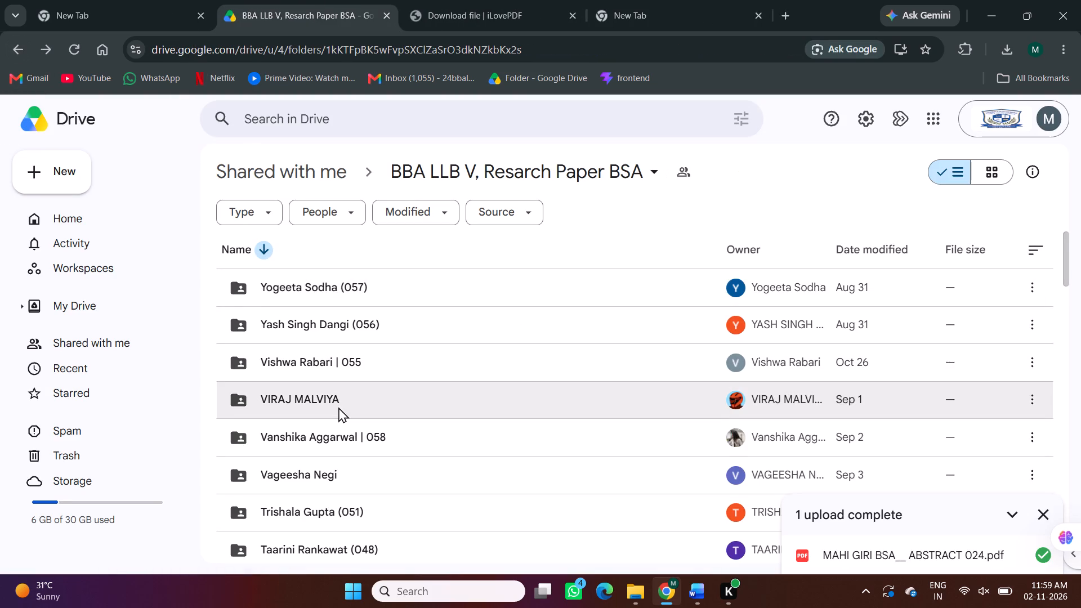
Open the classmate's folder numbered 023 and bring up the BSA Research Paper PDF stored in it.
scroll(338, 407, "down", 6)
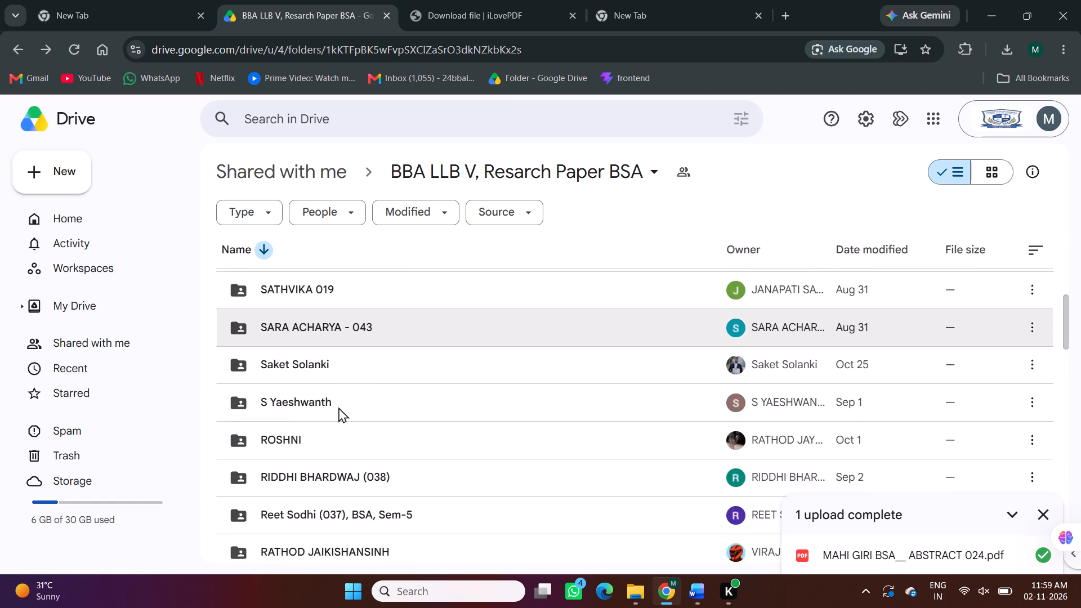
scroll(338, 407, "down", 2)
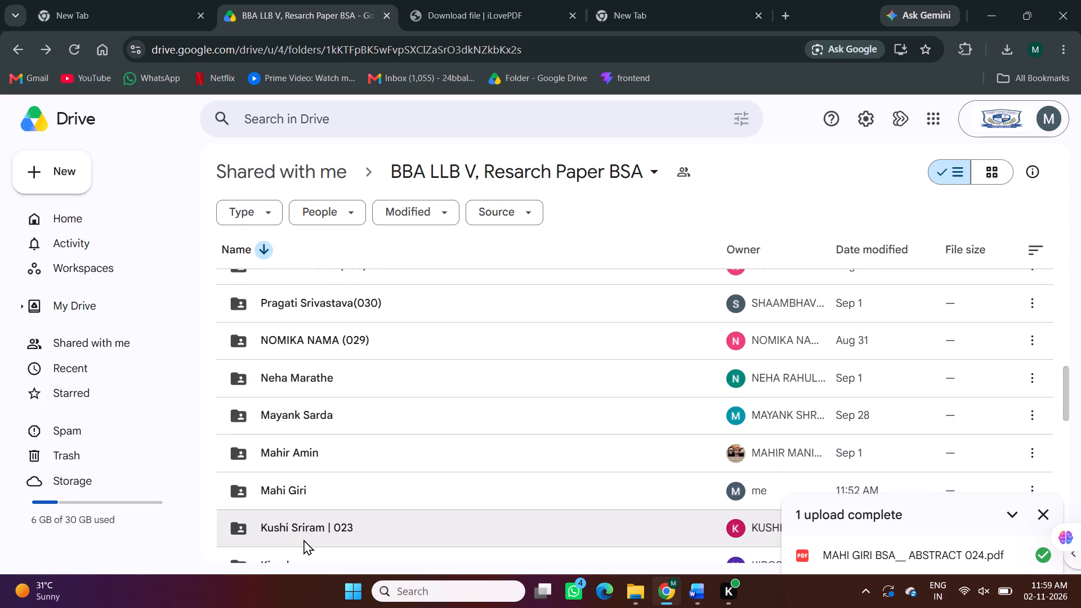
double_click(303, 539)
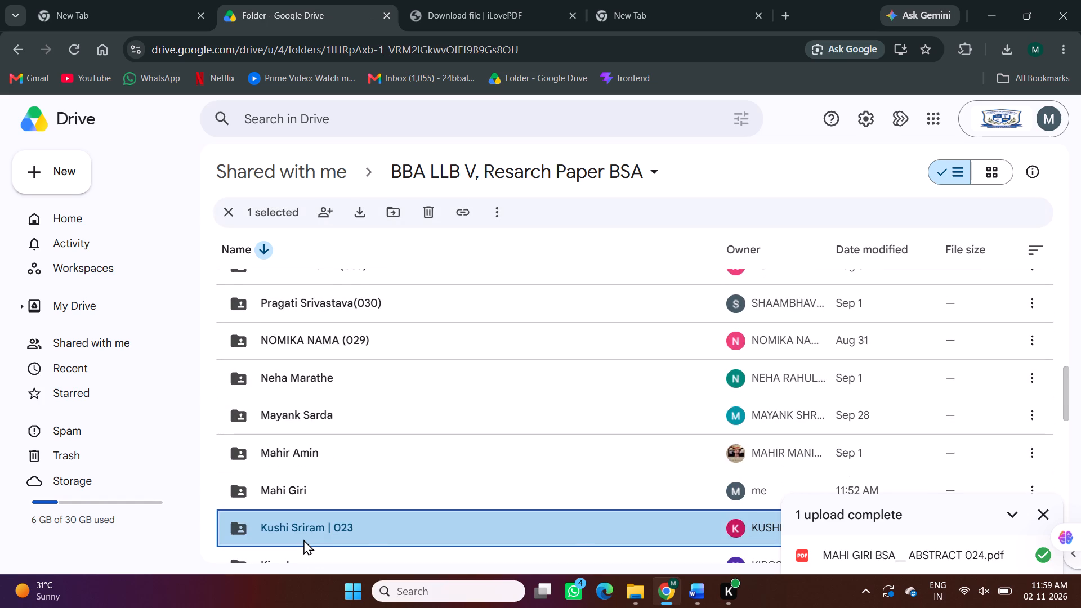
left_click(1044, 513)
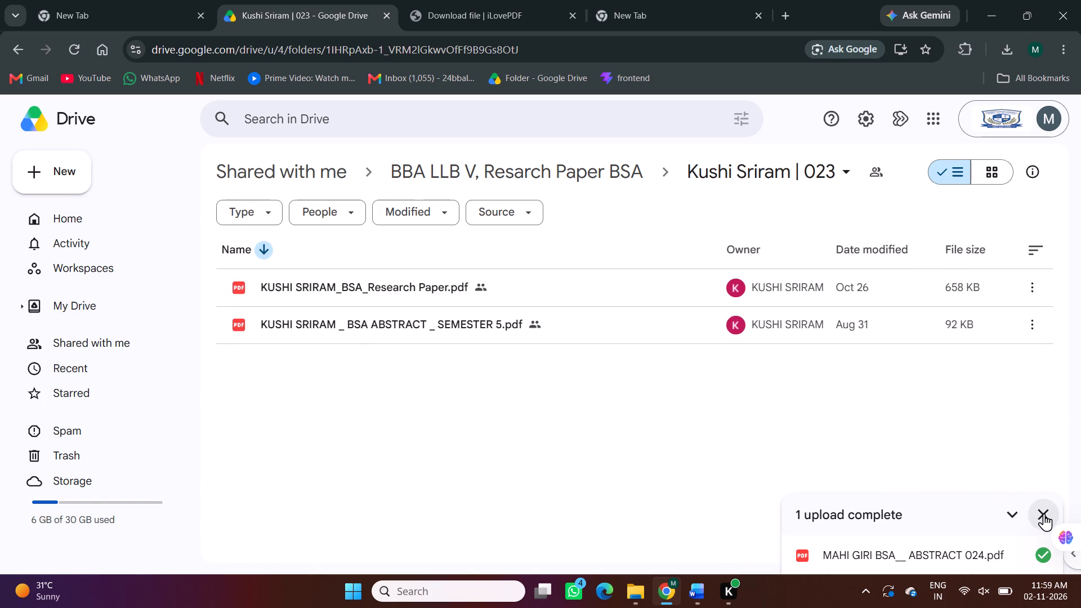
double_click(343, 294)
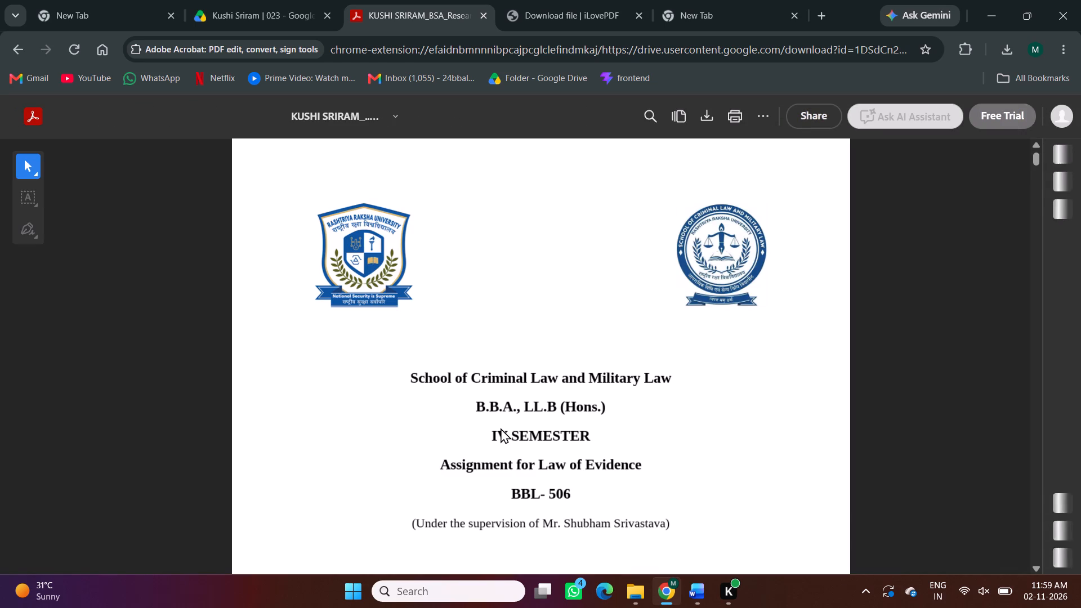
Examine the cover page of the classmate's research paper, including its logos, course details, title and submission lines.
scroll(501, 428, "down", 2)
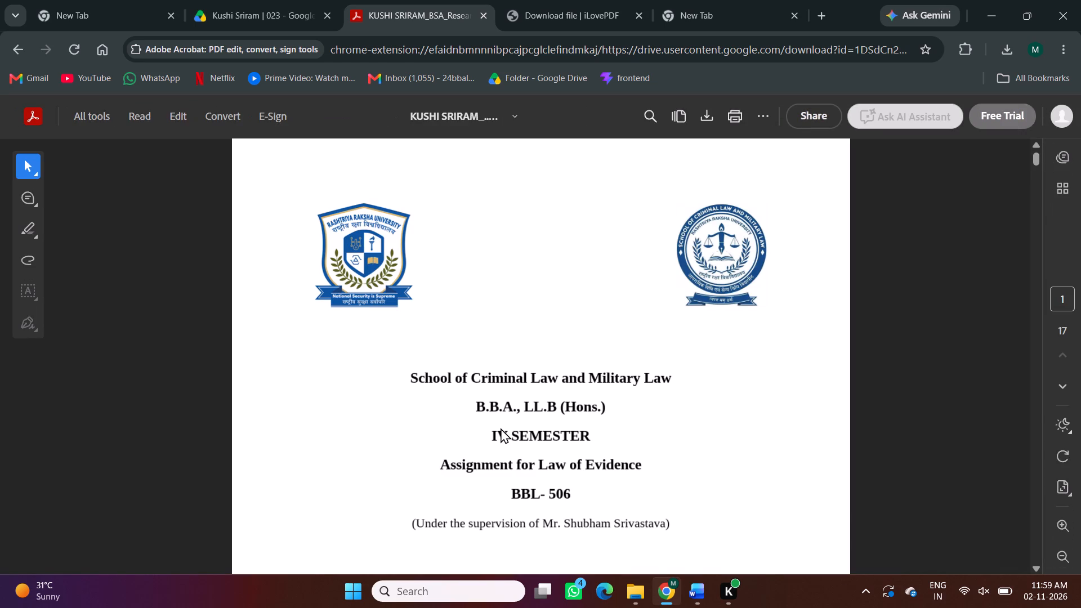
scroll(501, 428, "down", 4)
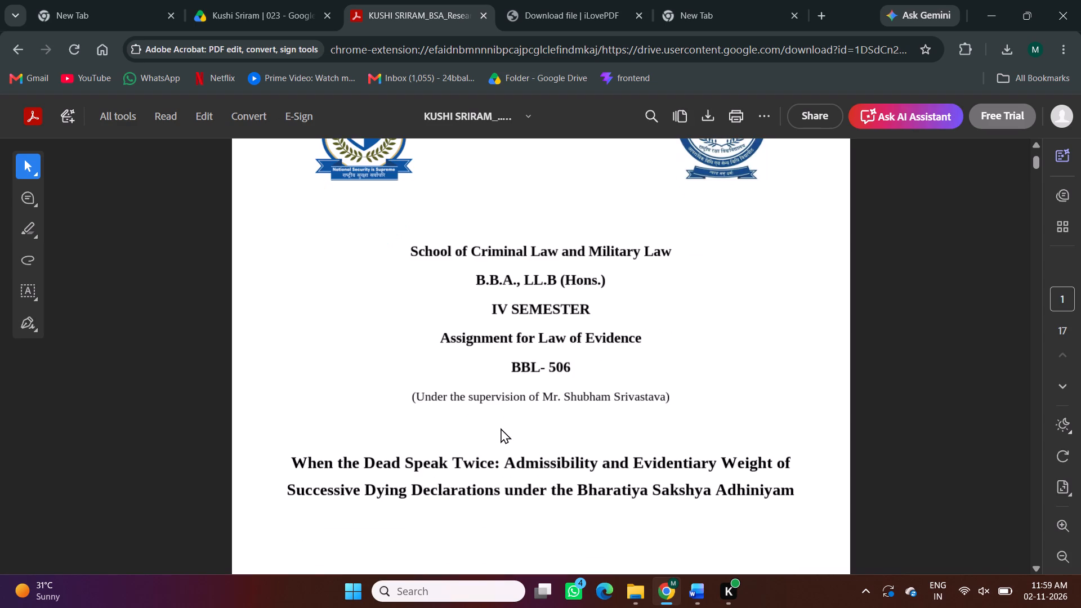
scroll(501, 428, "down", 5)
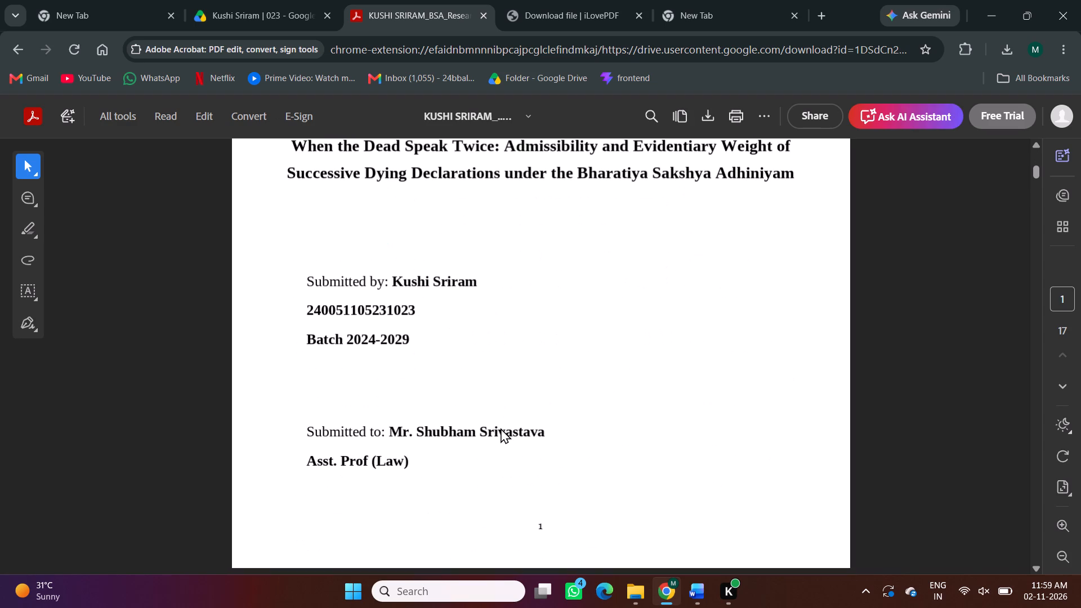
scroll(501, 428, "down", 2)
left_click_drag(418, 441, 324, 300)
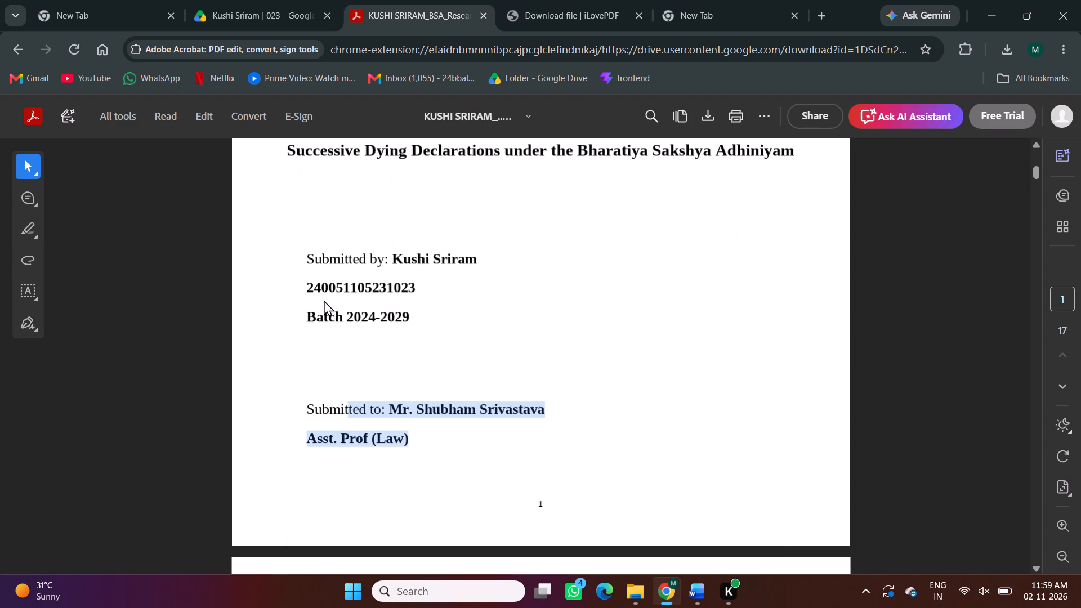
left_click_drag(324, 300, 305, 111)
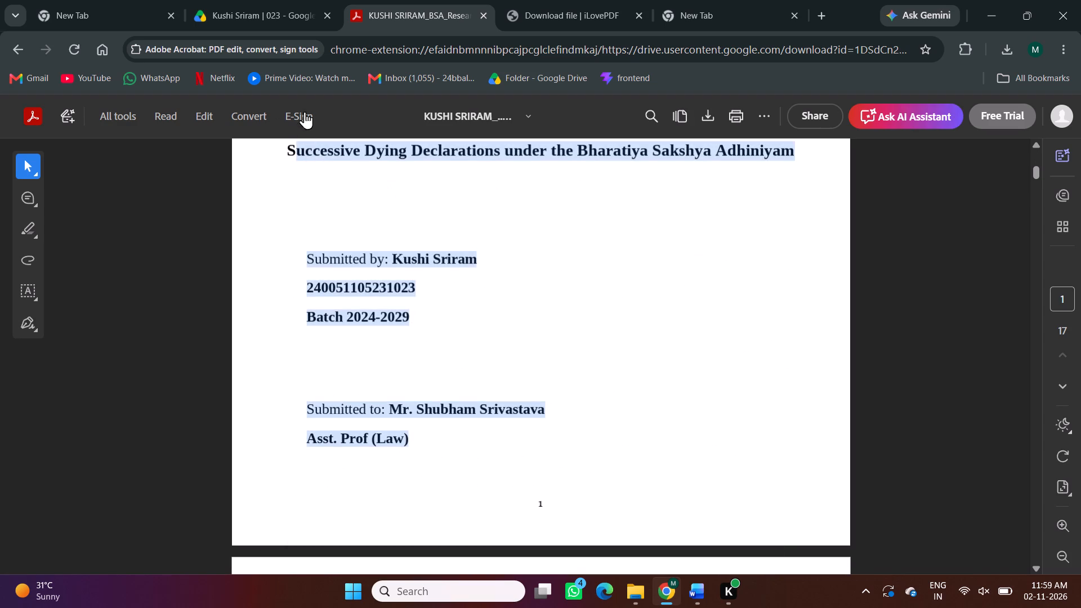
left_click_drag(305, 111, 304, 13)
left_click(291, 444)
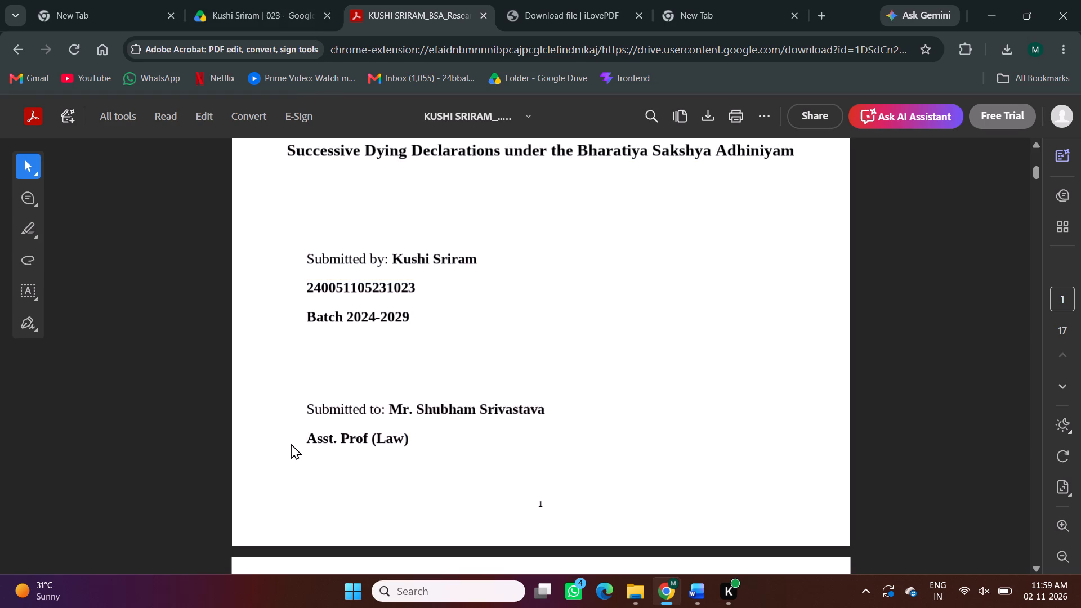
left_click(1060, 551)
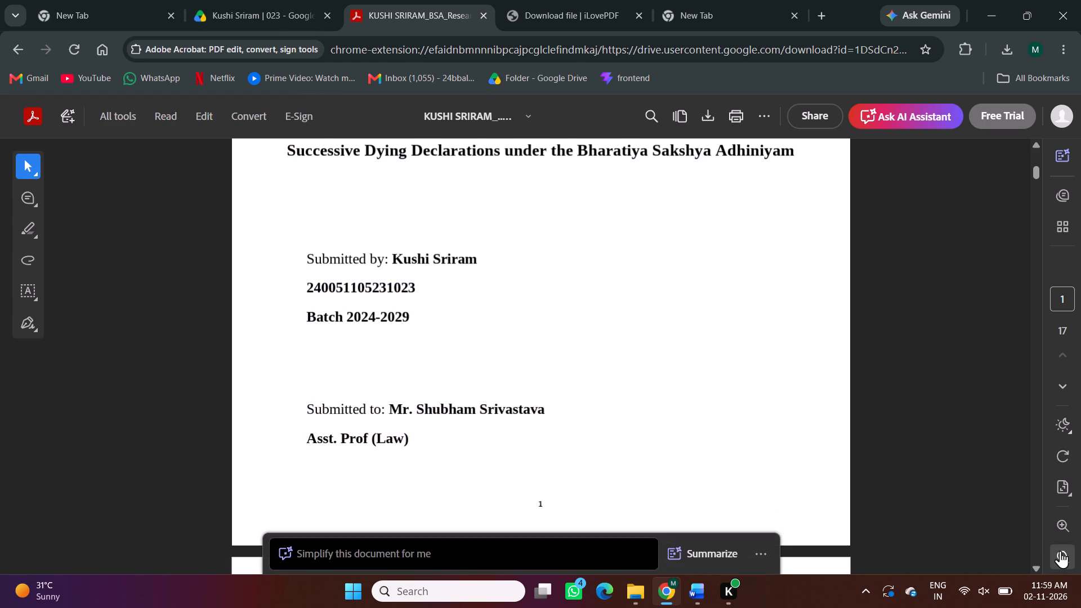
scroll(903, 446, "up", 2)
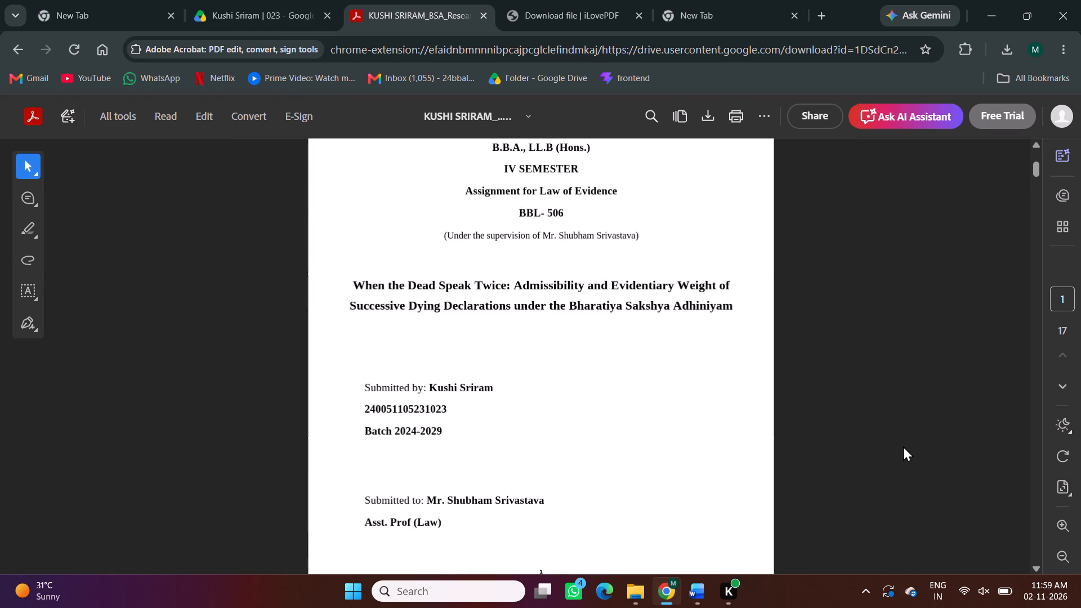
scroll(903, 446, "up", 1)
left_click(1065, 549)
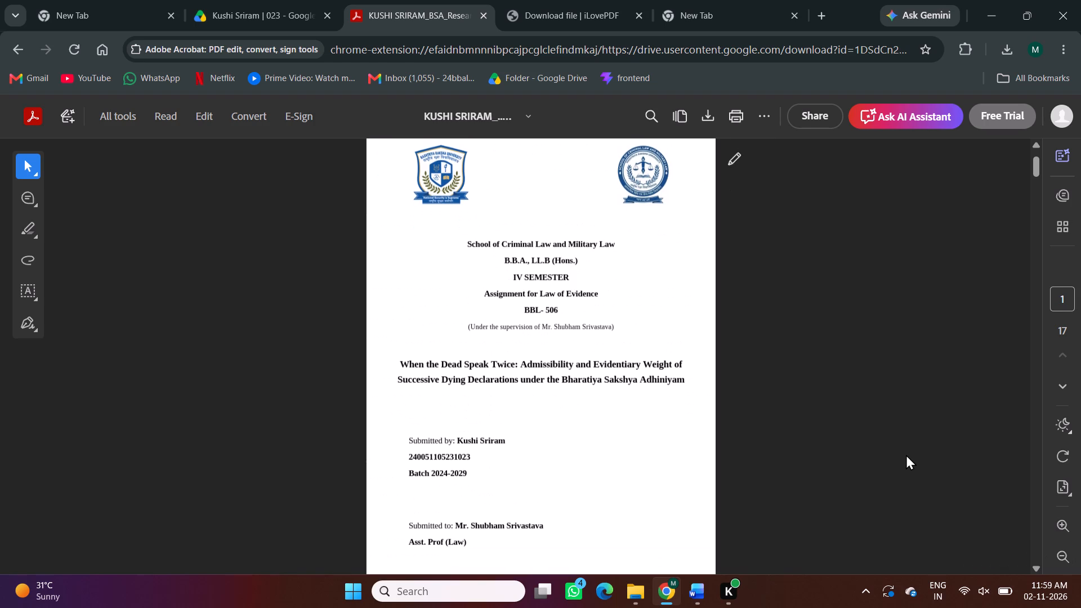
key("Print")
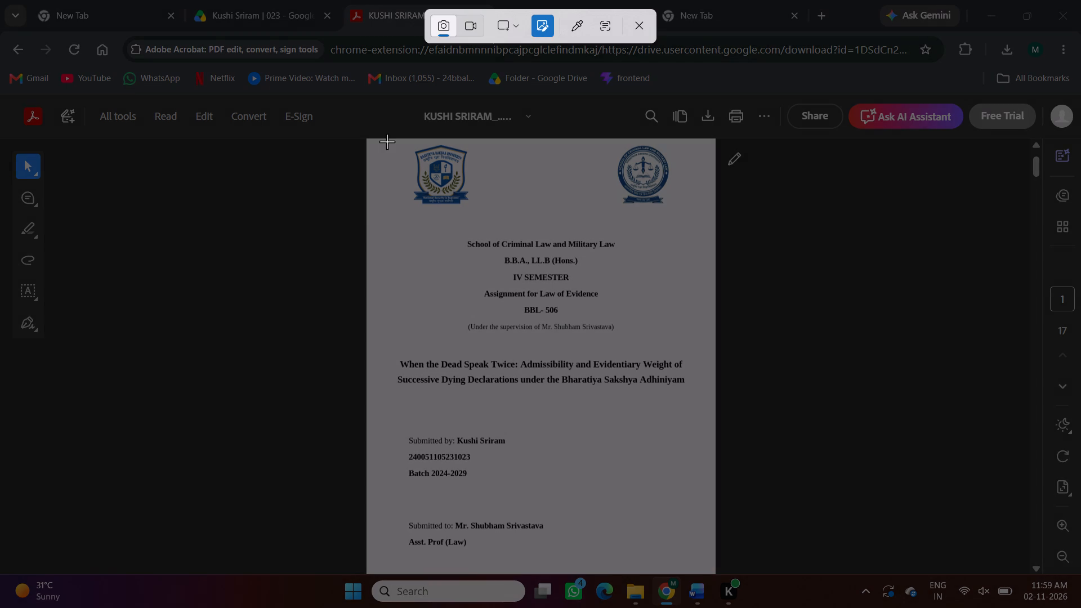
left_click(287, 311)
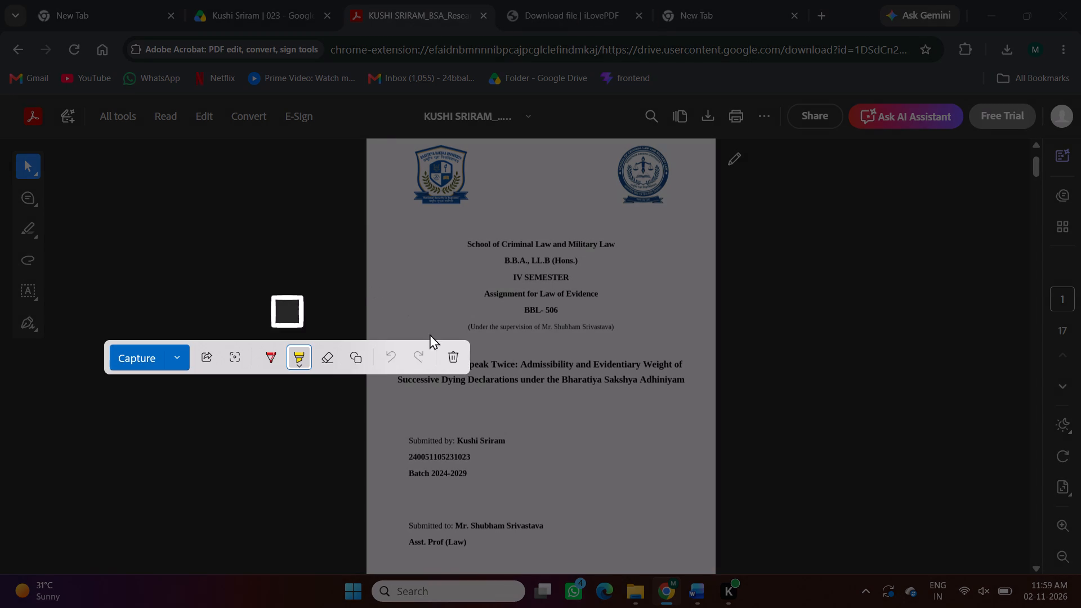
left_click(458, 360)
Switch to Word and insert a blank page before the title of the BSA RESEARCH PAPER document.
left_click(701, 595)
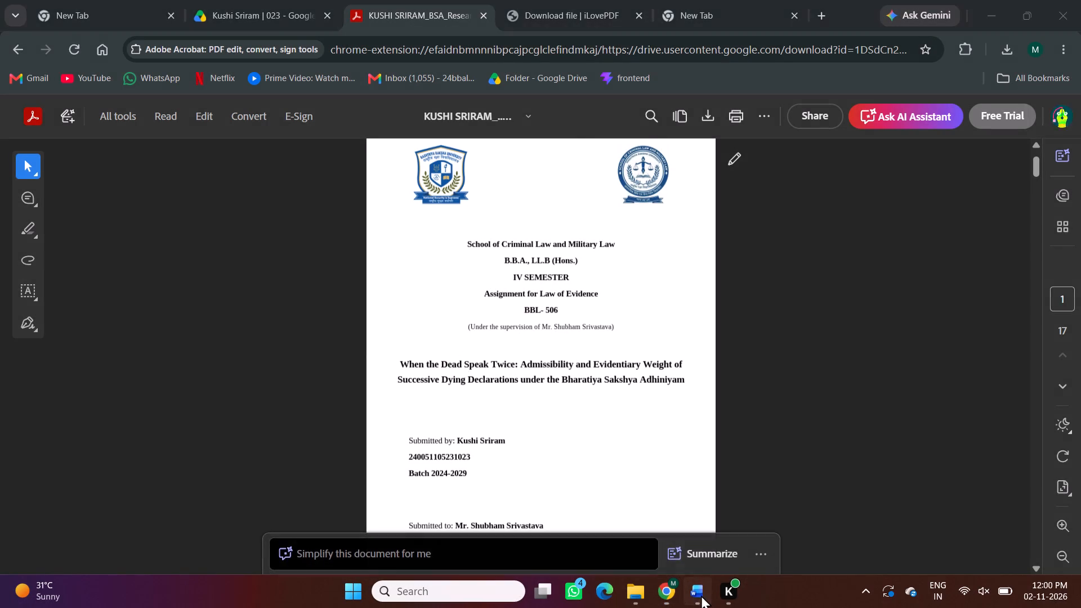
scroll(451, 336, "up", 20)
scroll(451, 336, "up", 20)
scroll(451, 336, "up", 20)
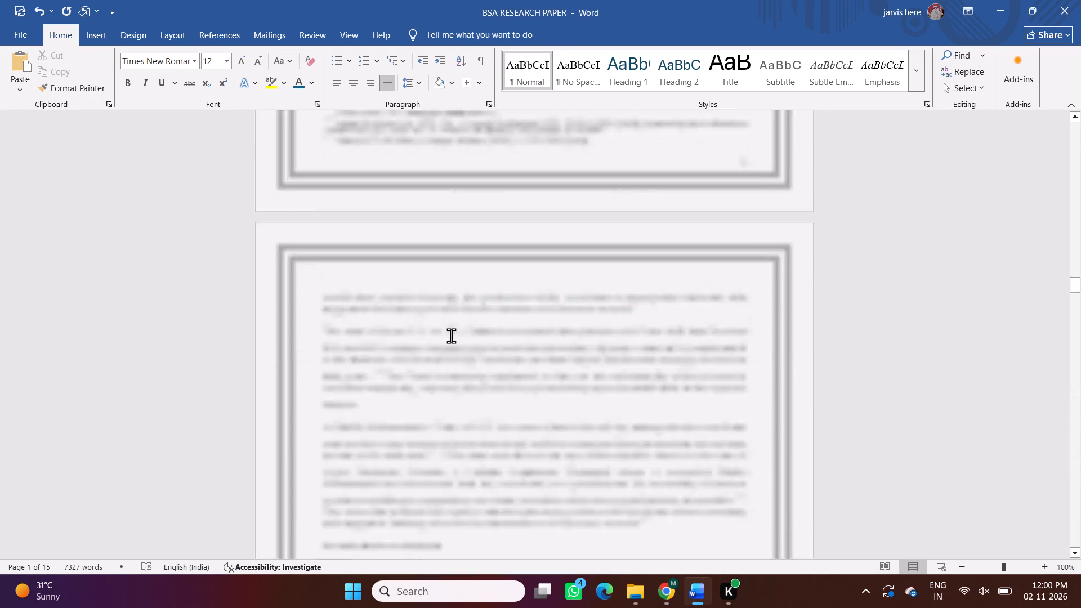
scroll(451, 336, "up", 20)
scroll(451, 336, "up", 20)
scroll(451, 336, "up", 20)
left_click(325, 195)
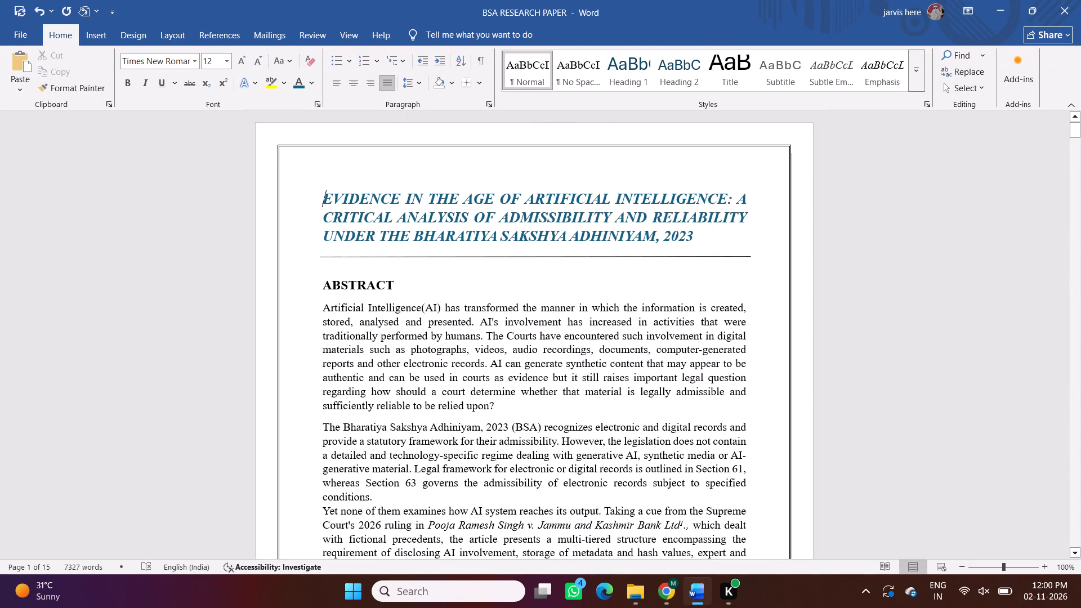
left_click(96, 34)
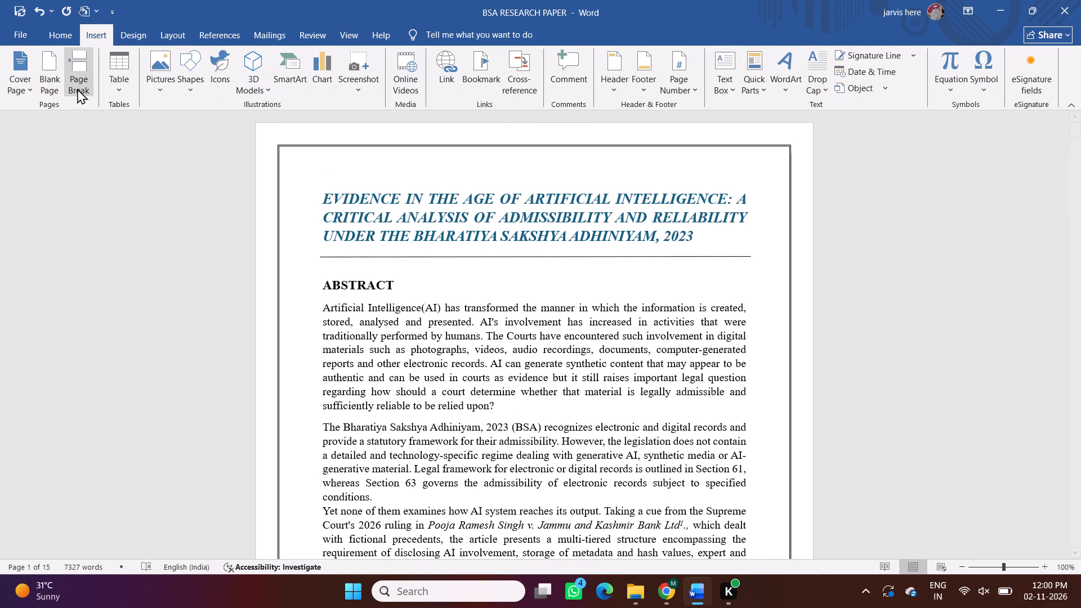
left_click(55, 88)
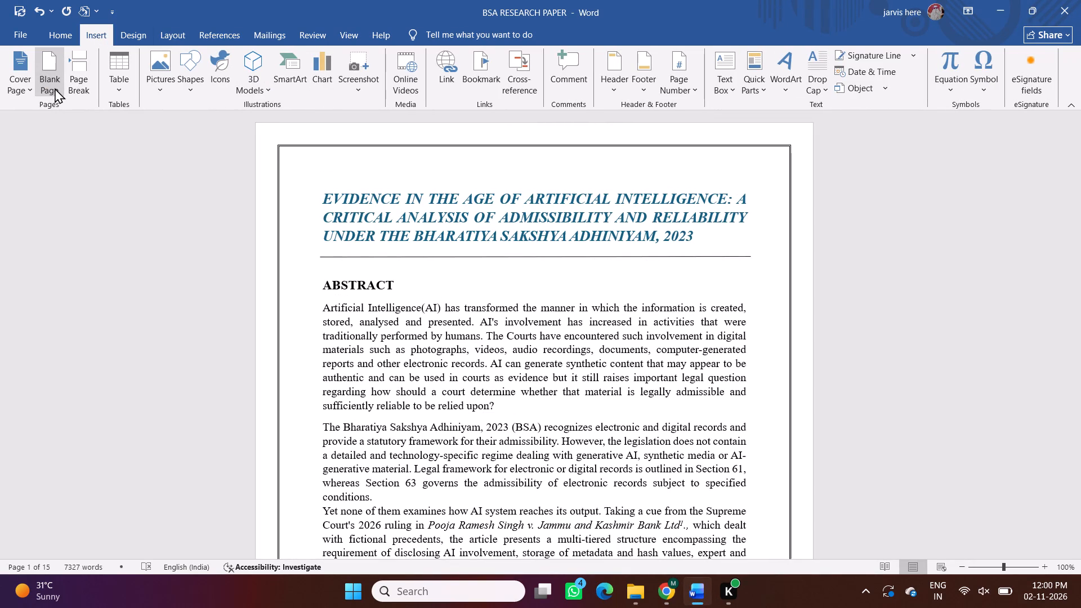
Turn off bold and italic formatting at the start of the new blank first page.
scroll(339, 266, "up", 9)
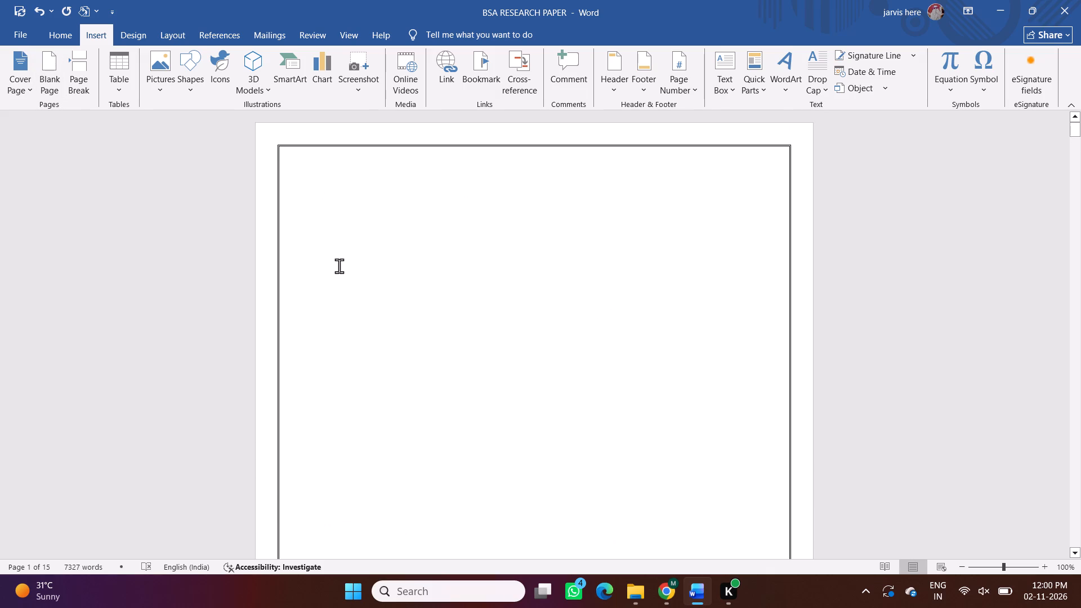
left_click(333, 216)
left_click(324, 173)
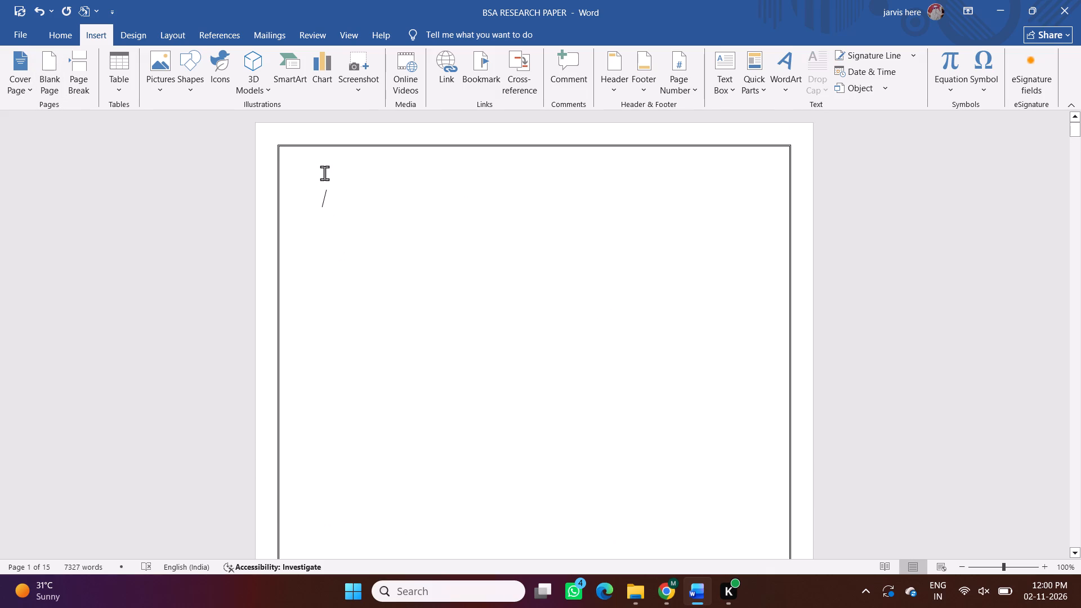
key("ctrl+b")
left_click(324, 173, "ctrl")
key("ctrl+i")
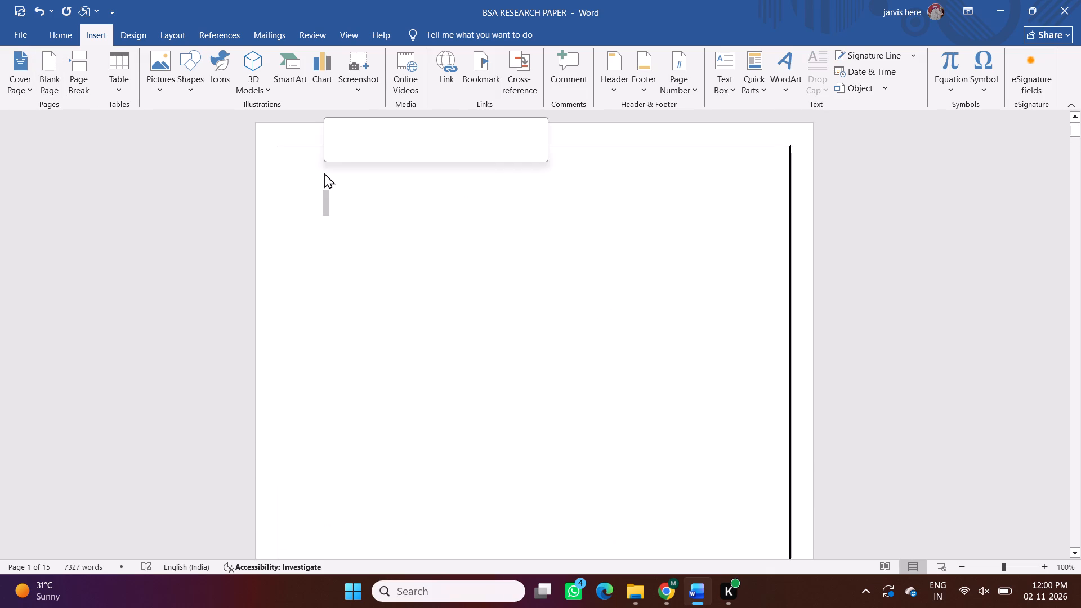
left_click(324, 173)
left_click(326, 185)
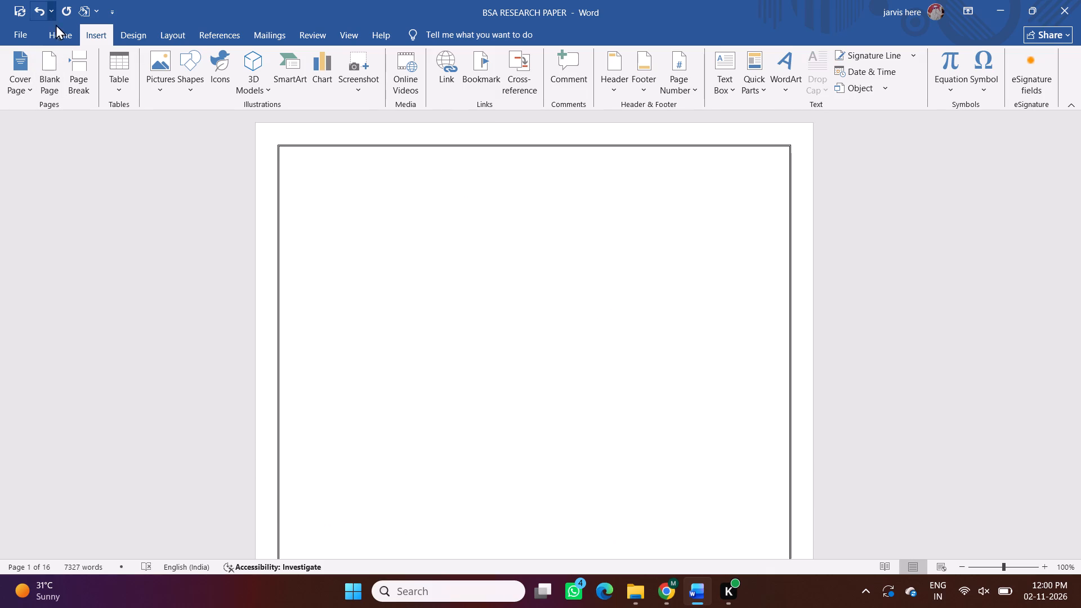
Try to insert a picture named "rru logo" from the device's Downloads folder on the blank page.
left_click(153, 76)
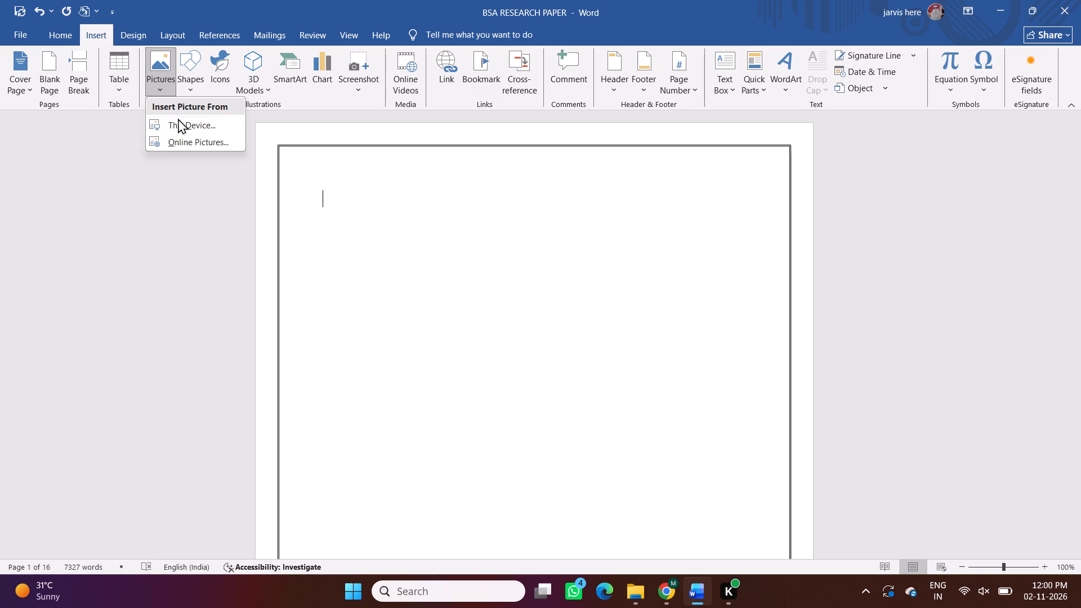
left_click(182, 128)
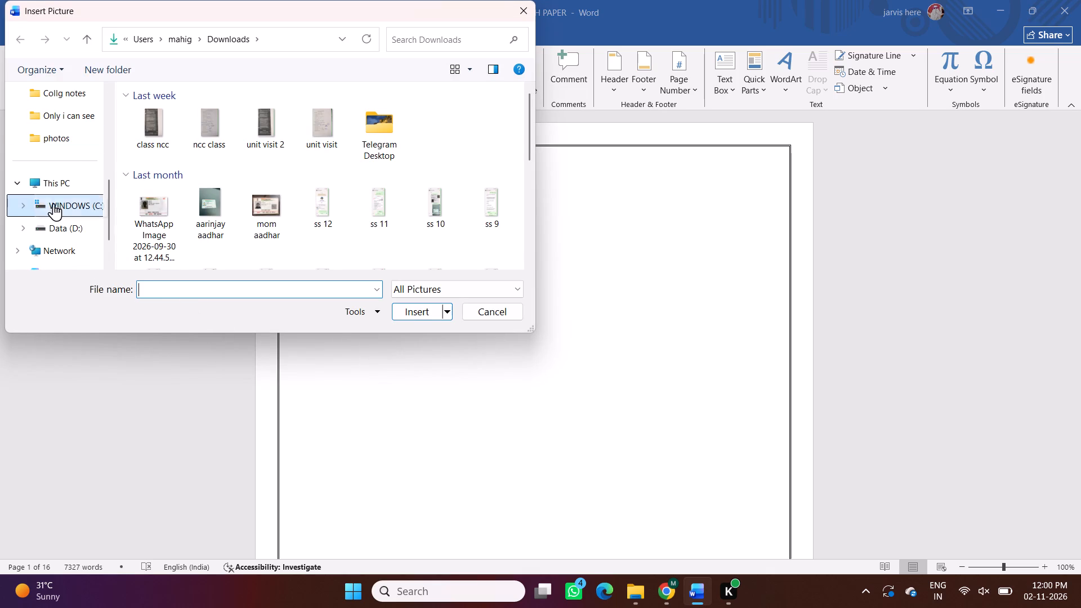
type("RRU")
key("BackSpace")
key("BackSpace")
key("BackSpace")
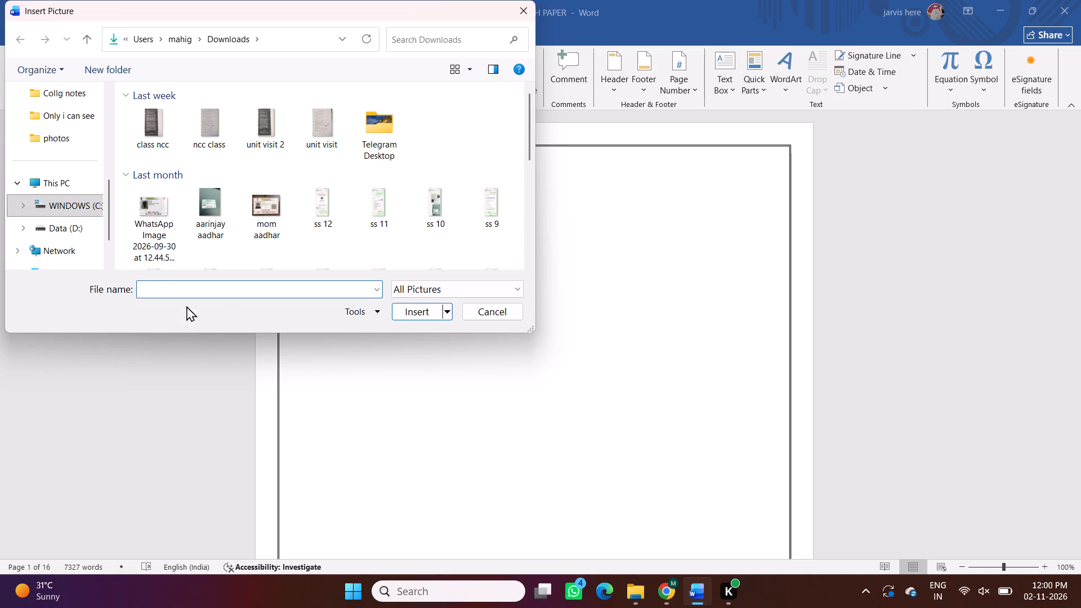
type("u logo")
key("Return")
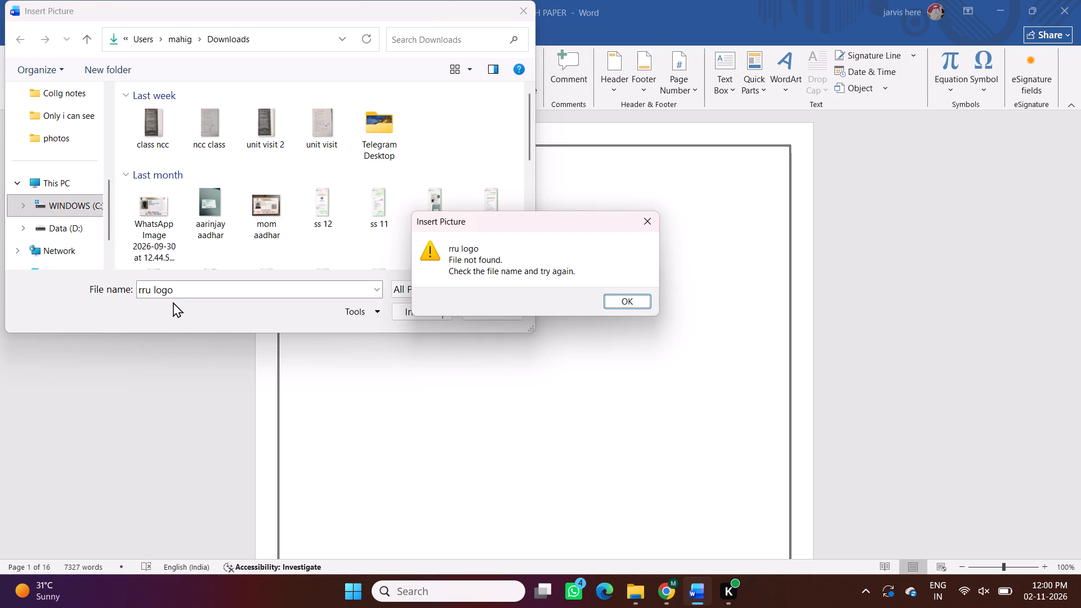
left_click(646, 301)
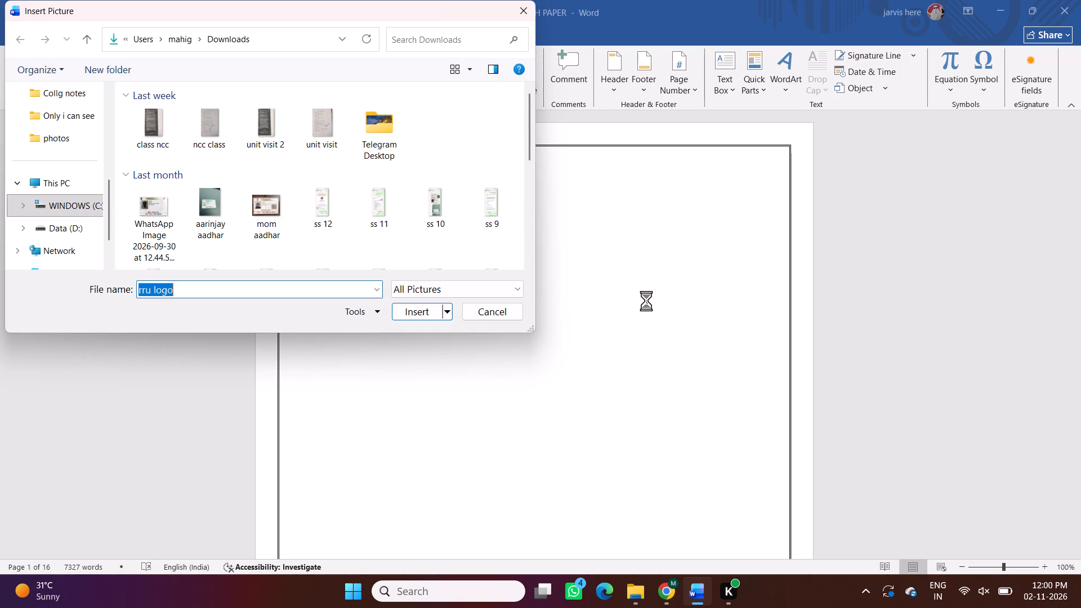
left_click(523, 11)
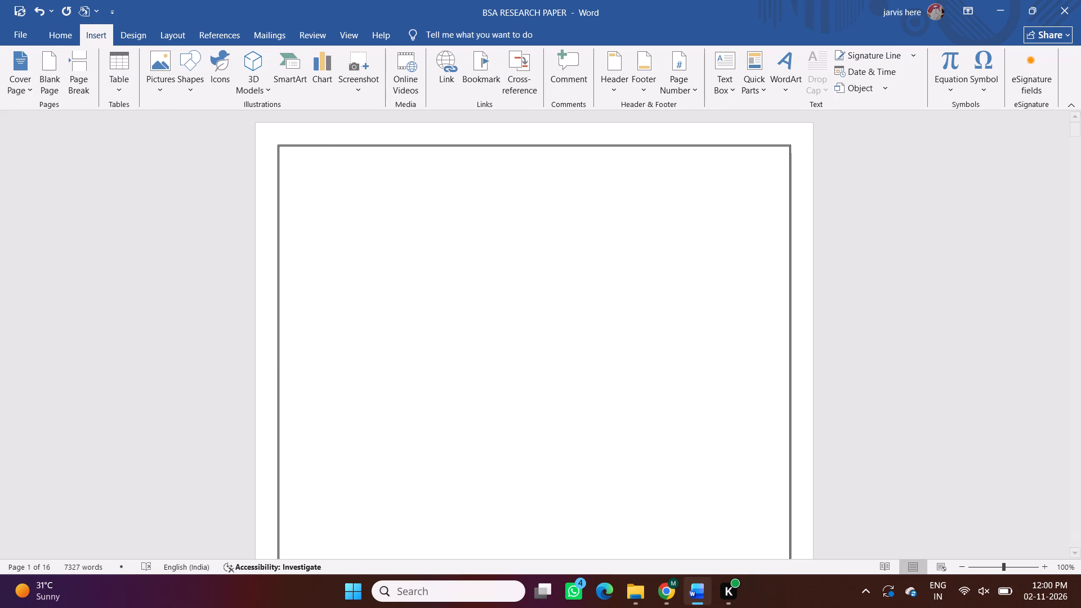
Switch to Chrome, search Google for "rru logo" and save the blue Rashtriya Raksha University shield image to Downloads as "rru logo".
left_click(656, 547)
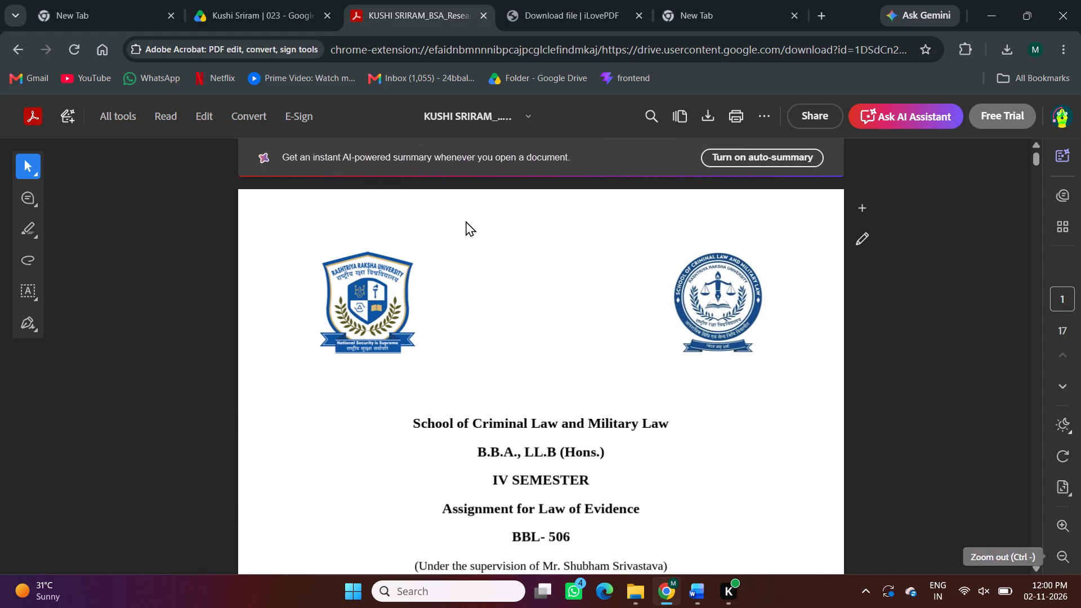
left_click(687, 13)
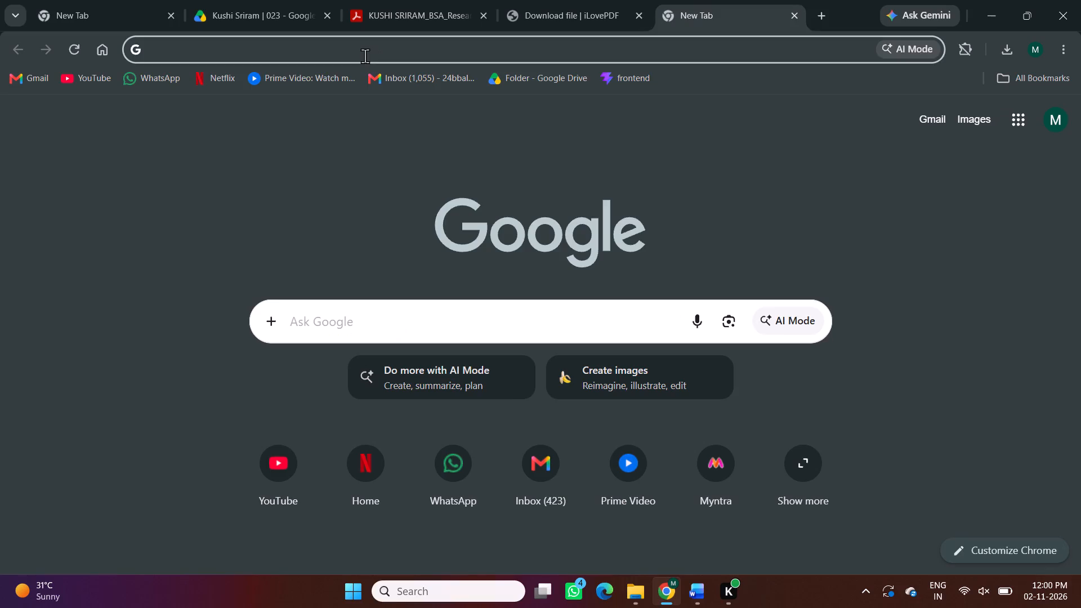
type("rru logo")
key("space")
key("Return")
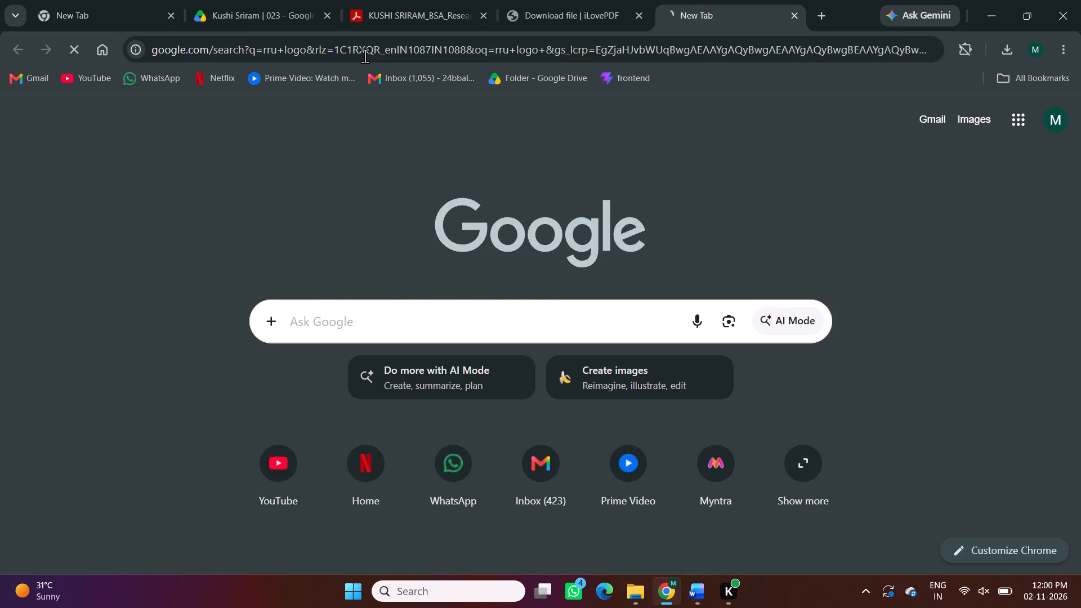
right_click(147, 294)
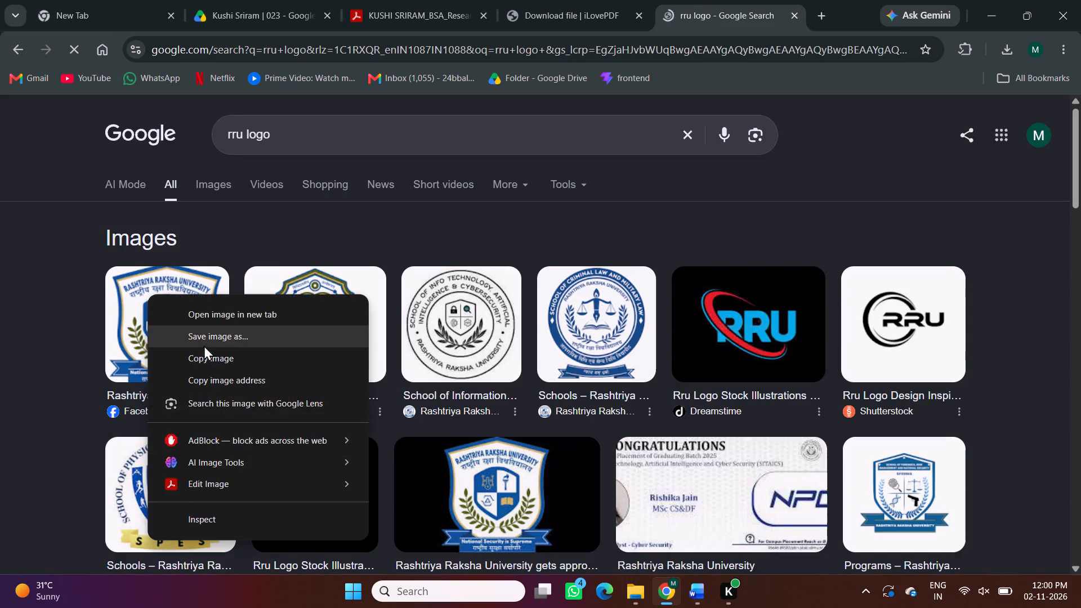
left_click(209, 340)
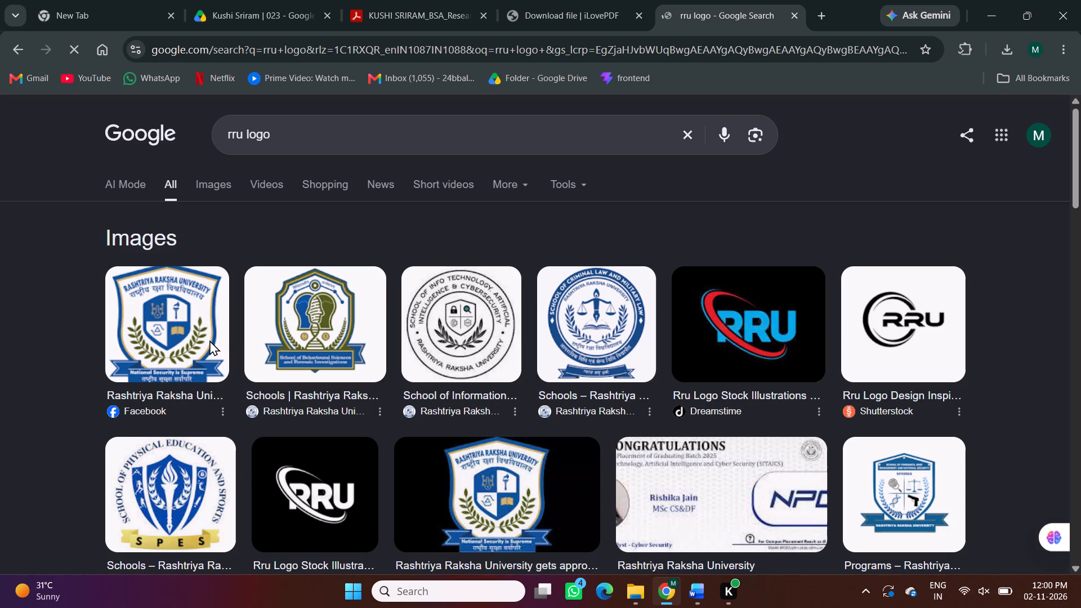
key("BackSpace")
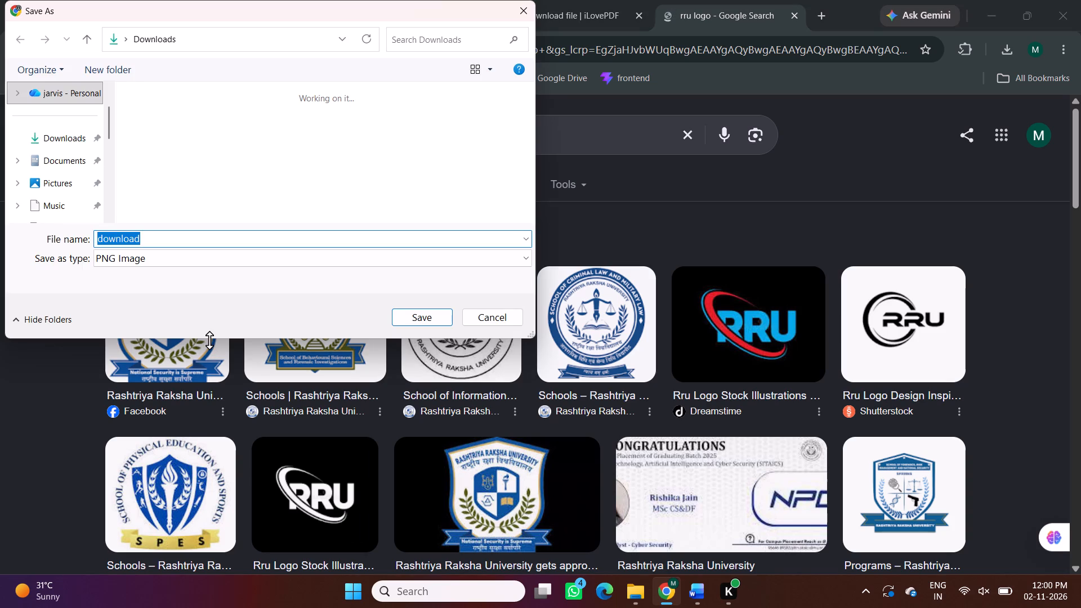
type("rru logo")
key("space")
key("Return")
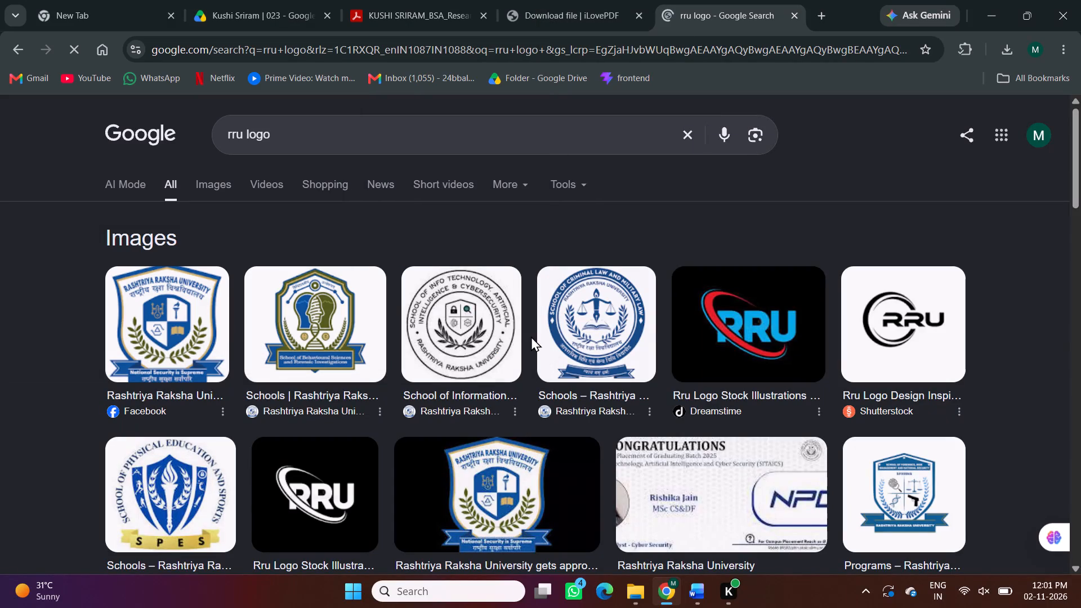
Save the round School of Criminal Law and Military Law logo from the image results to Downloads as "sclml logo".
right_click(584, 329)
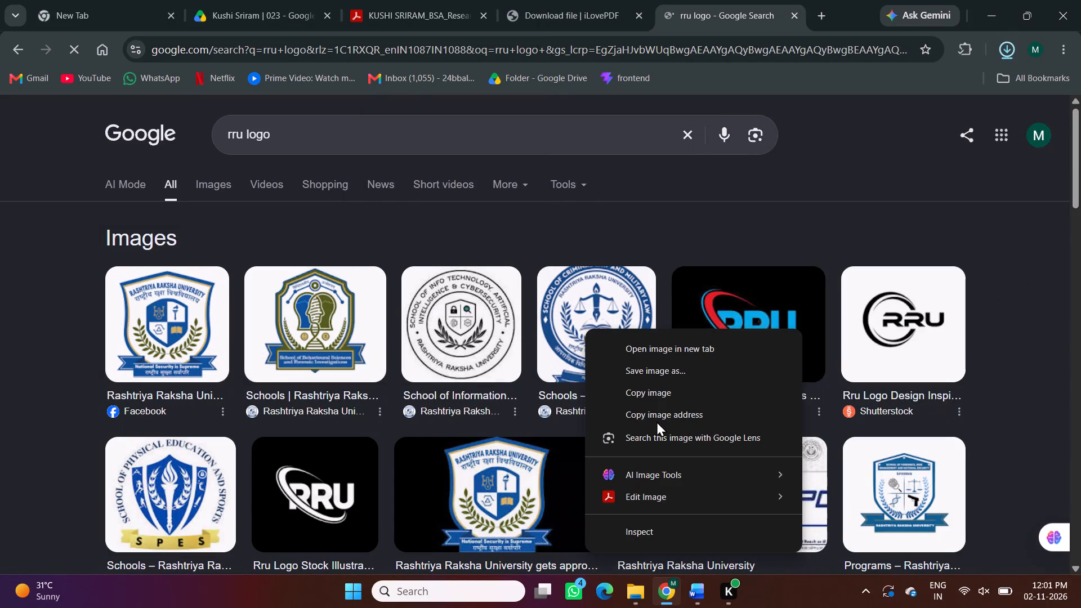
left_click(630, 376)
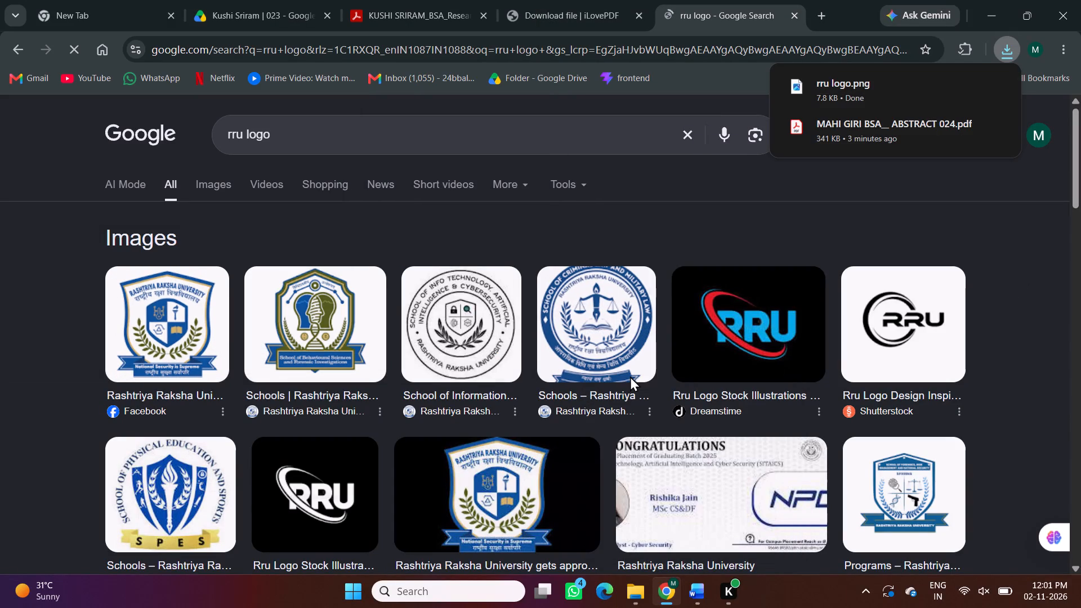
key("BackSpace")
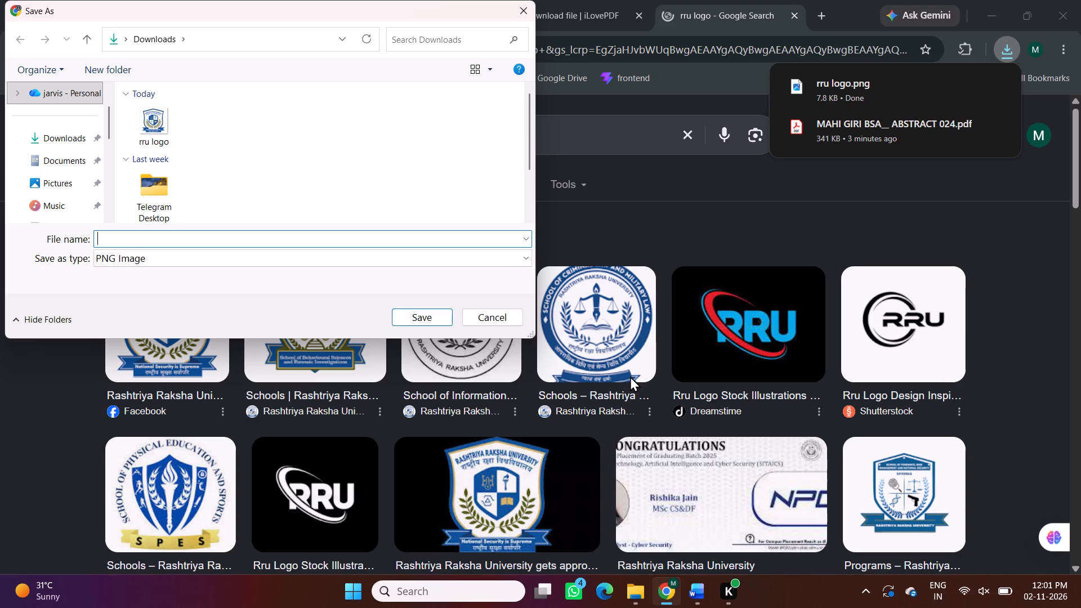
type("sclml logo")
key("space")
key("Return")
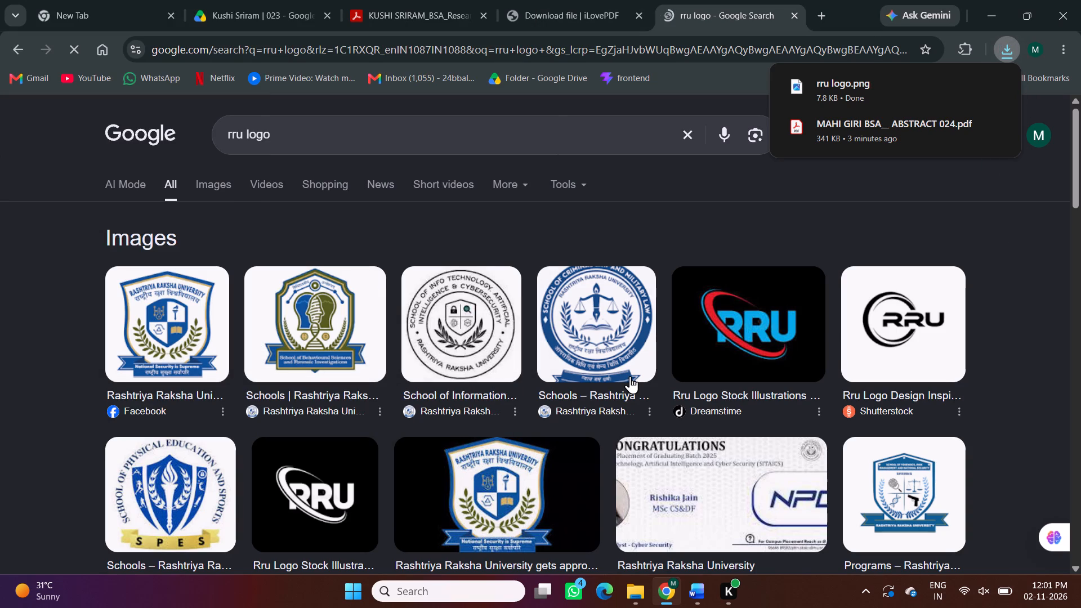
Switch to Word and return to the BSA RESEARCH PAPER document.
left_click(691, 598)
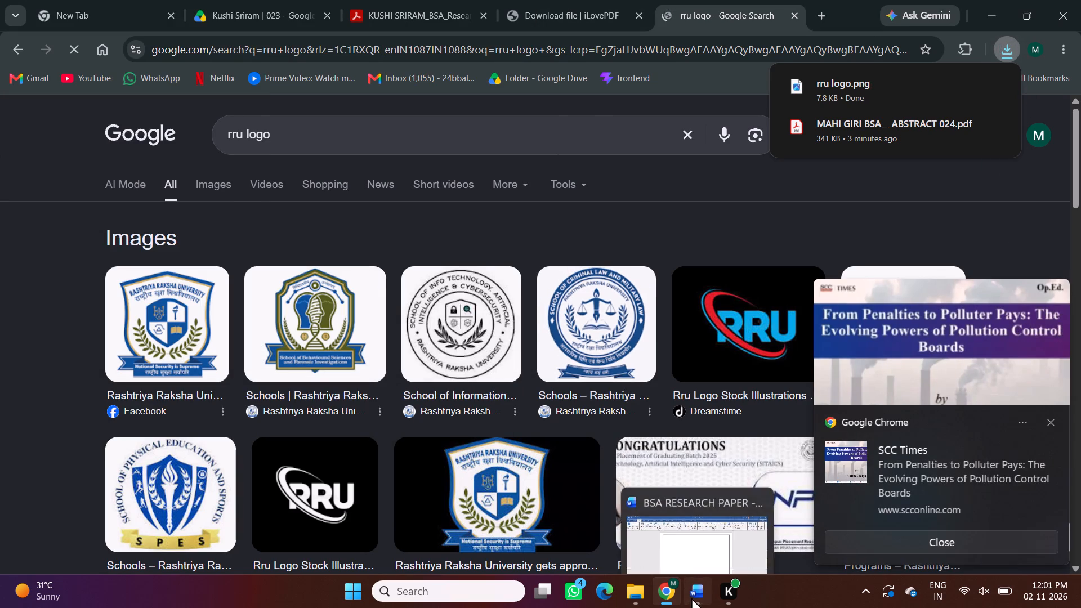
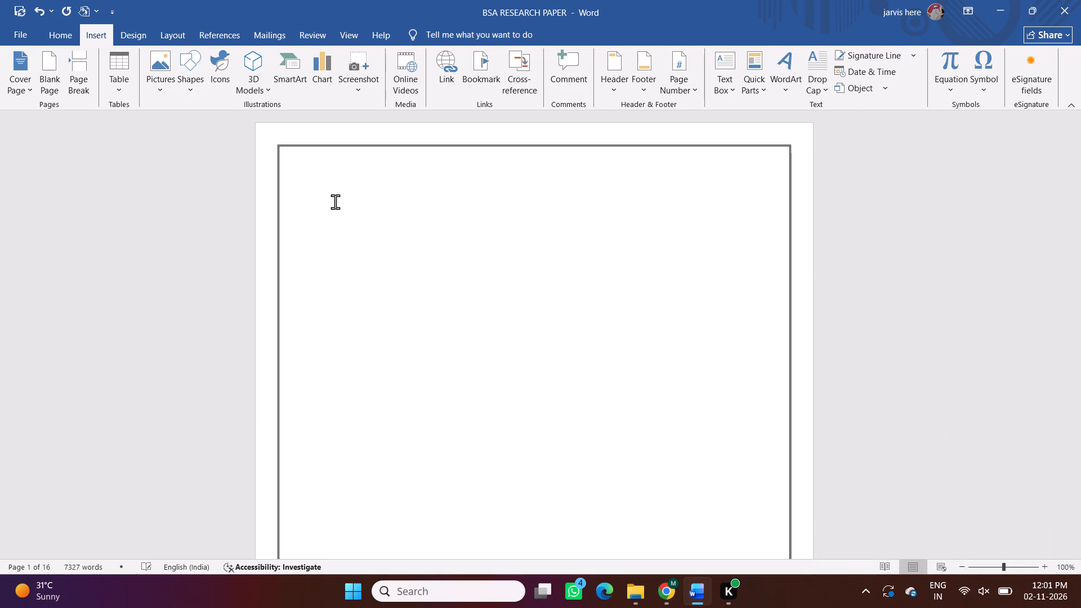
Insert the "rru logo" picture from Downloads and move it from the title heading onto the blank first page.
key("ctrl+b")
key("ctrl+i")
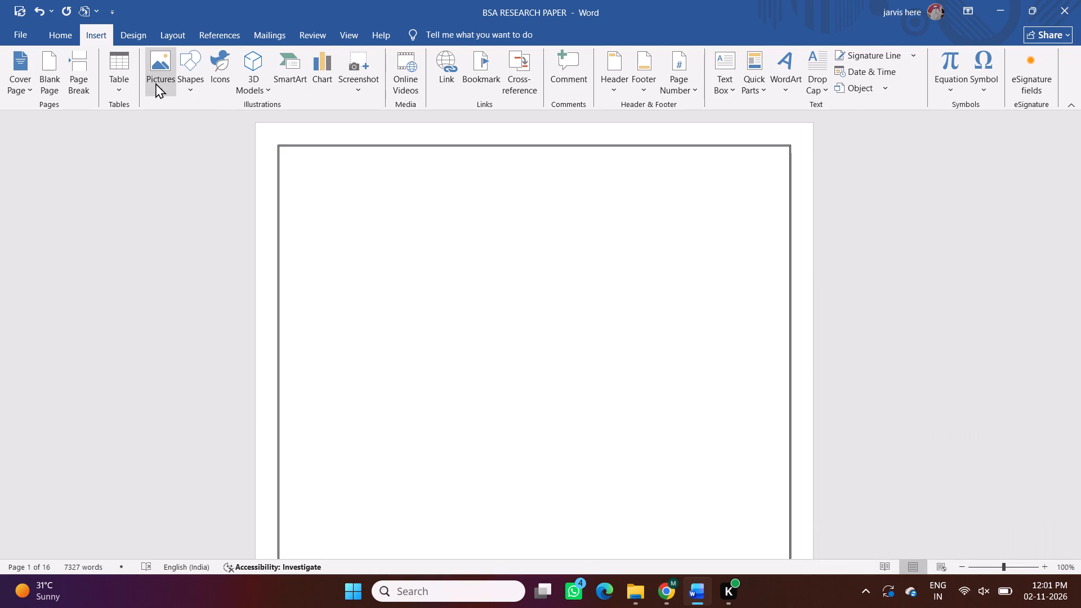
left_click(155, 83)
left_click(188, 129)
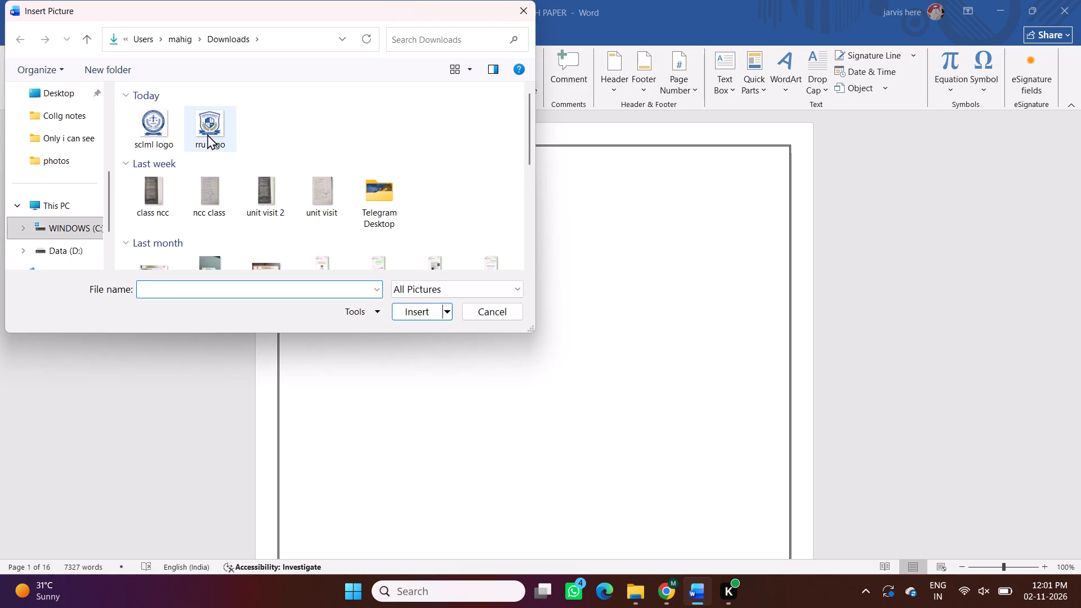
left_click(207, 134)
left_click(410, 308)
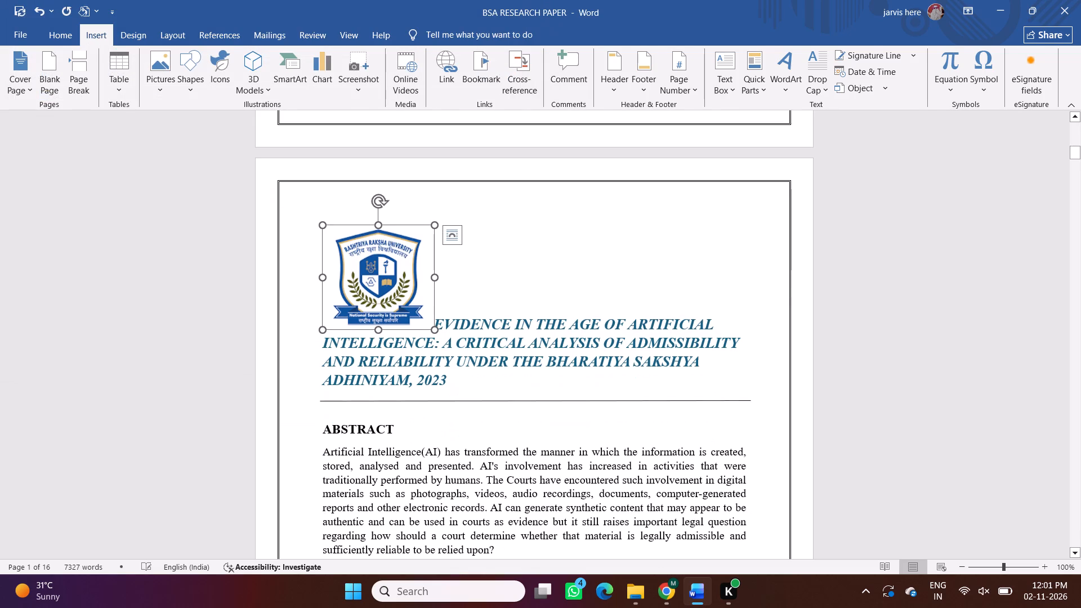
left_click_drag(418, 272, 399, 139)
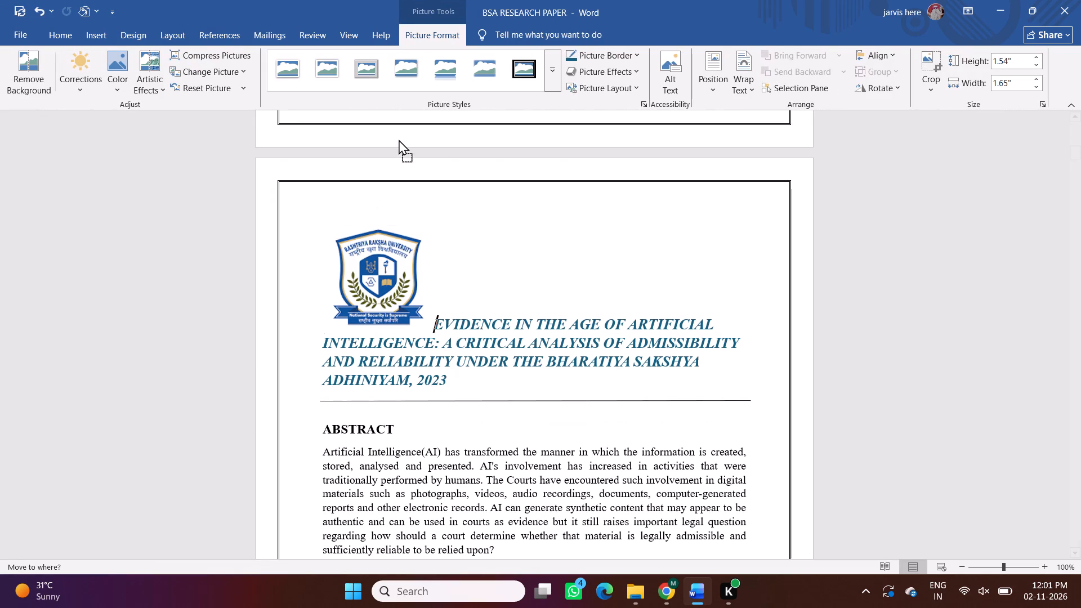
left_click_drag(399, 139, 395, 154)
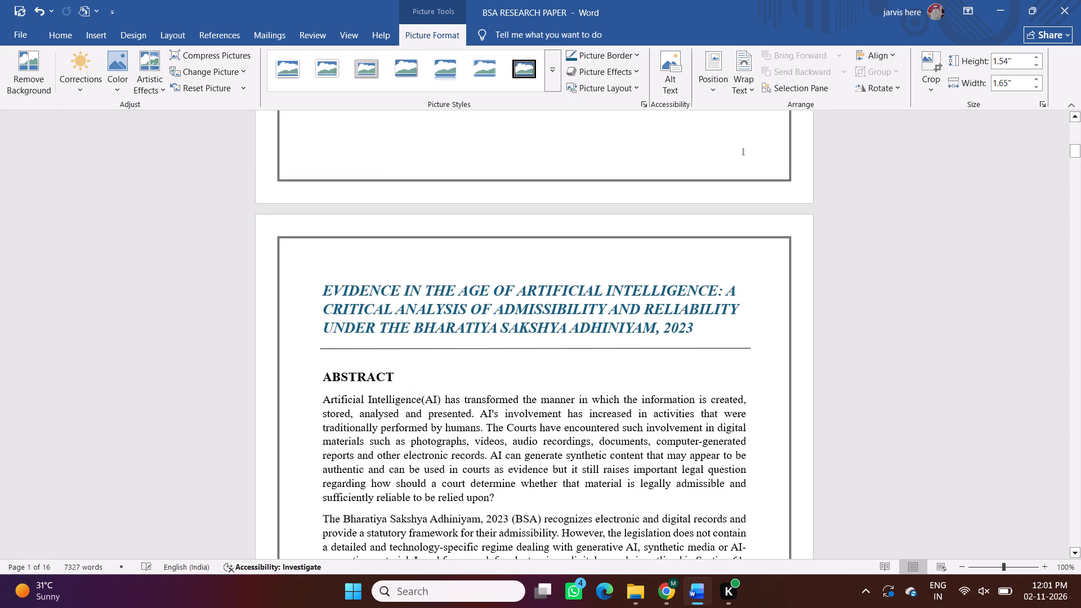
scroll(405, 273, "up", 1)
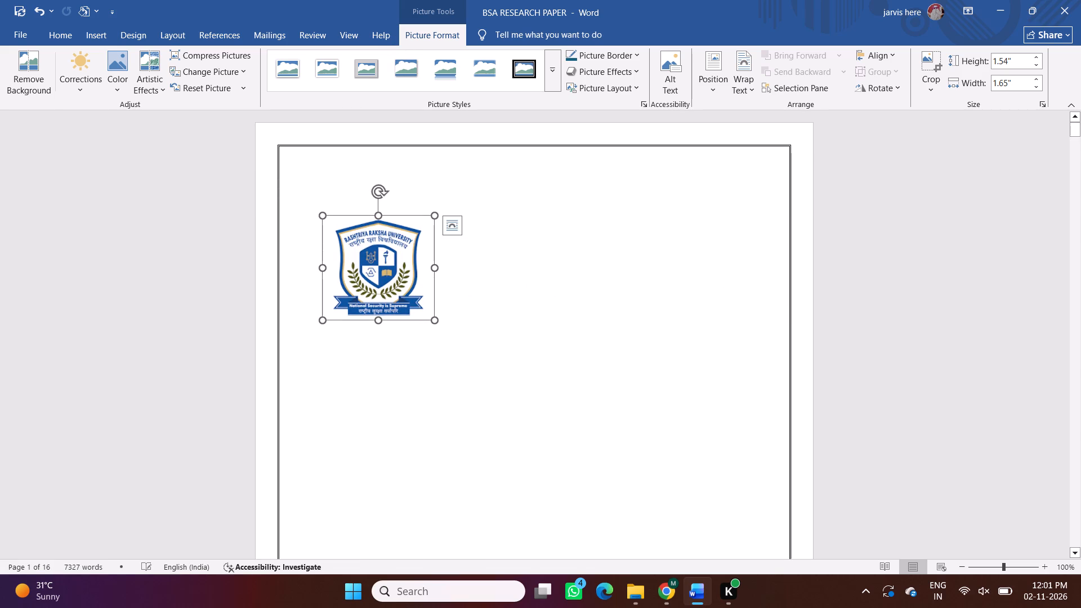
Set the rru logo to Square text wrapping and place it in the upper-left corner inside the page border.
left_click(457, 227)
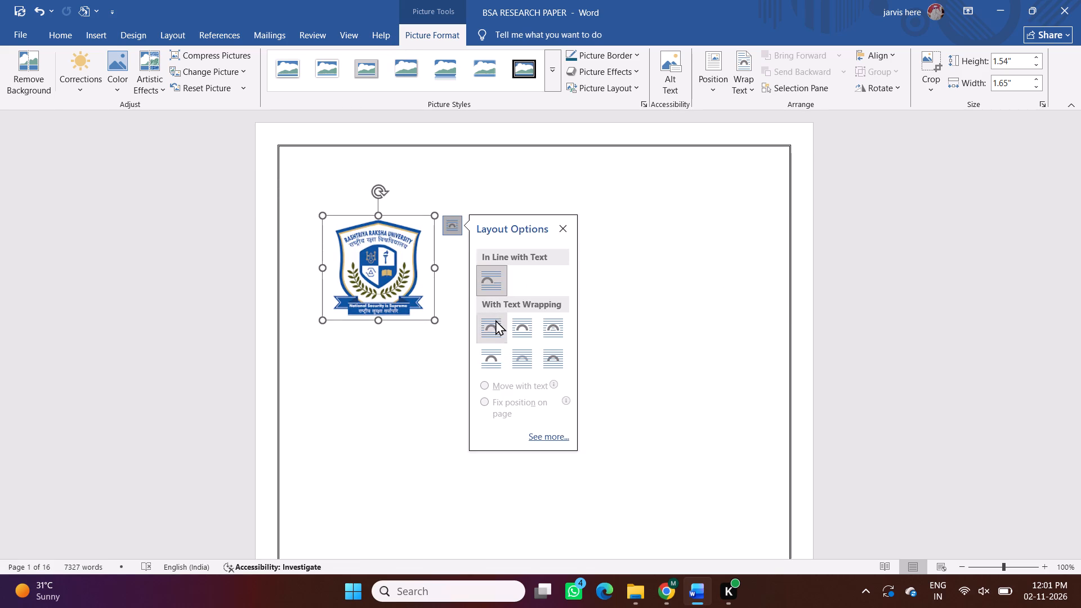
left_click(495, 320)
left_click_drag(386, 274, 400, 288)
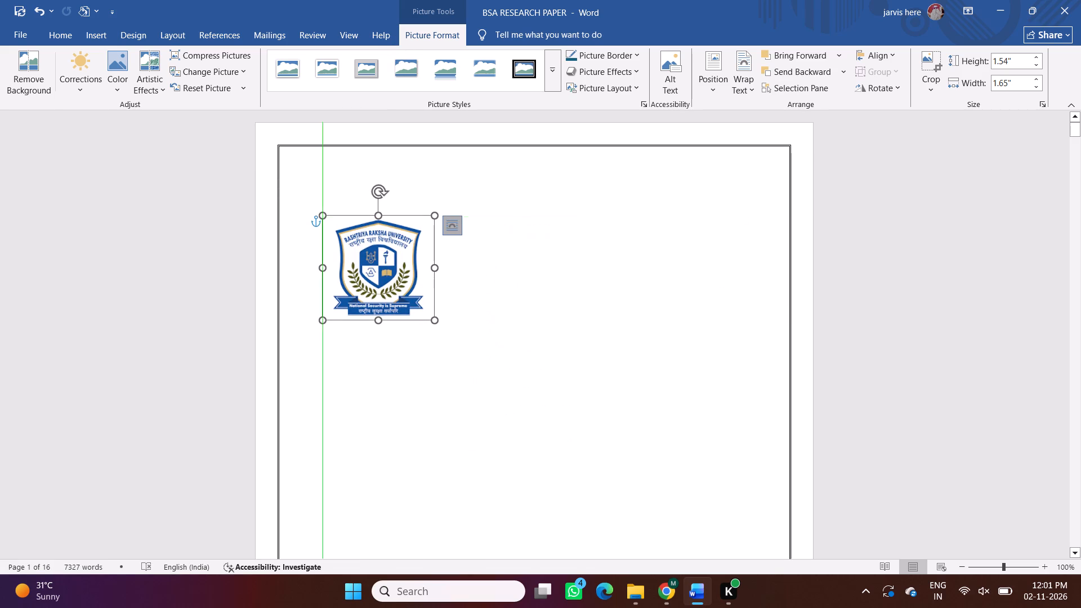
left_click_drag(400, 288, 352, 180)
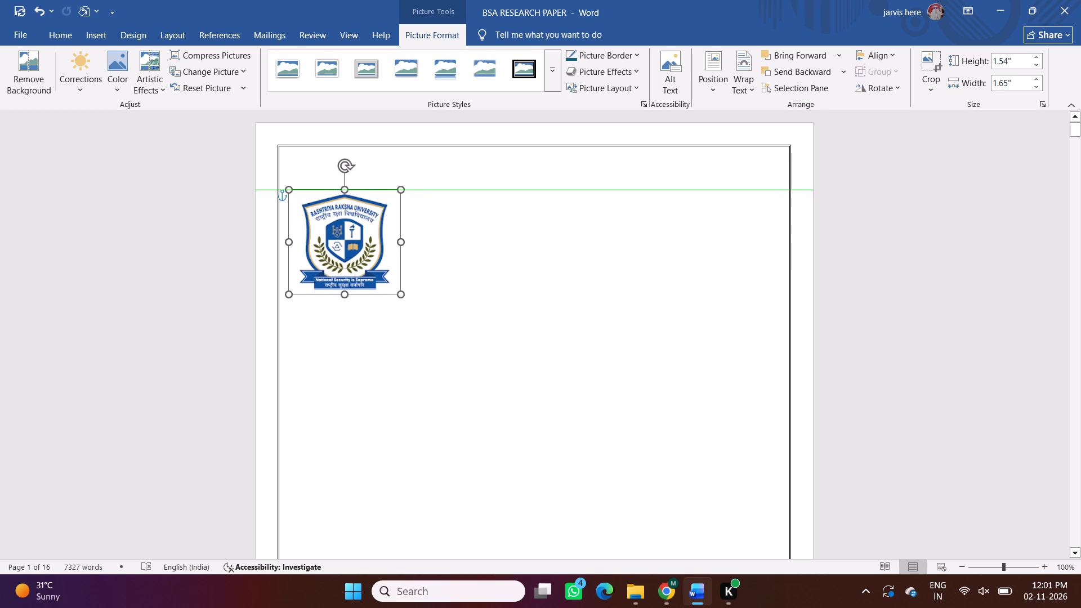
left_click_drag(352, 180, 365, 202)
left_click(187, 247)
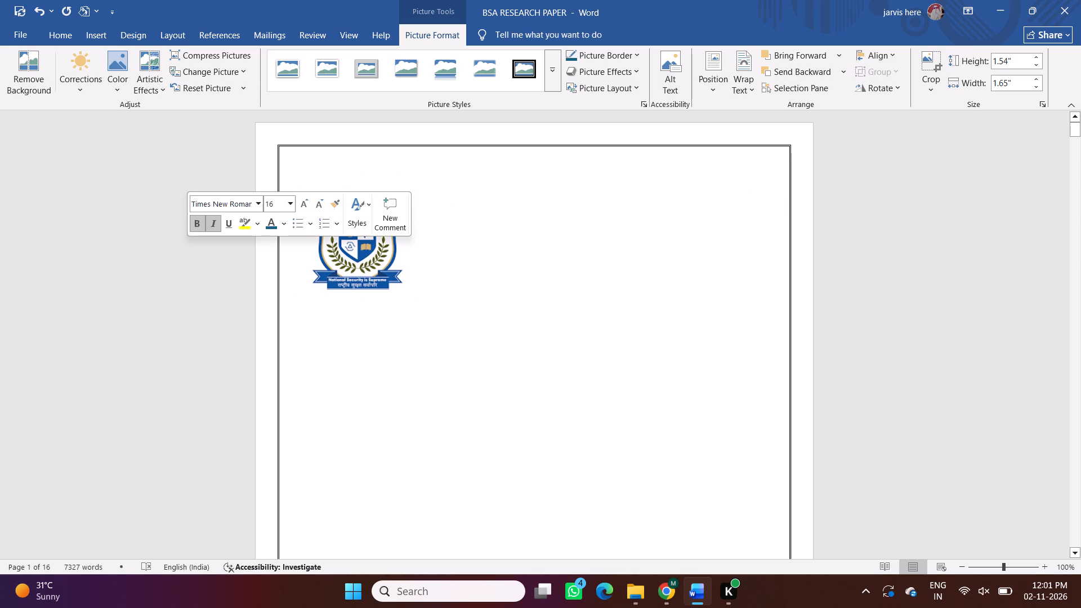
Enlarge the rru logo to about 1.81" high by 1.93" wide.
left_click(347, 264)
left_click_drag(413, 294, 432, 311)
left_click(325, 279)
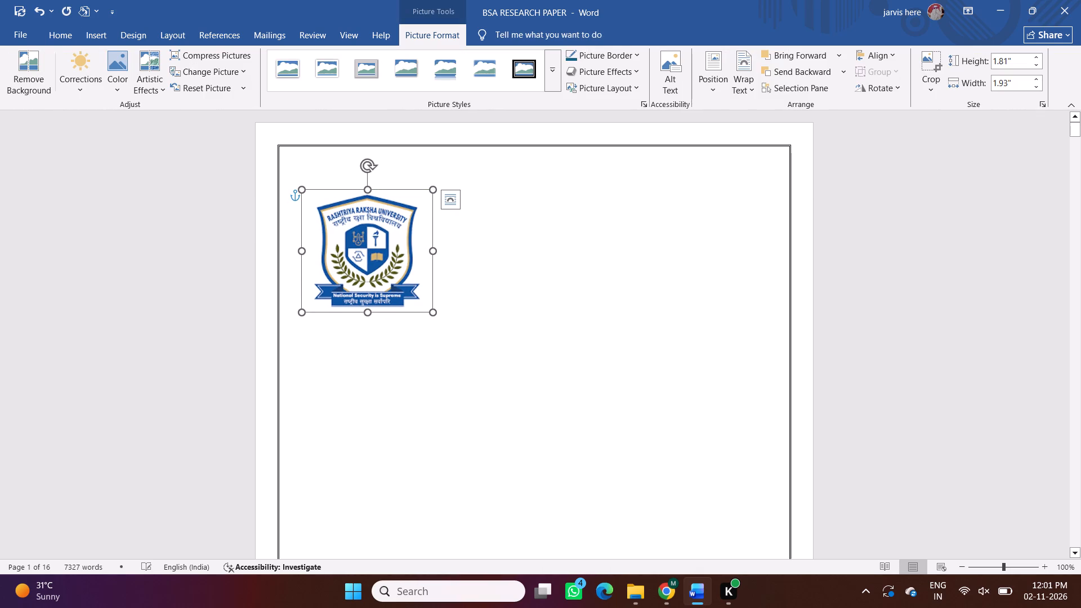
left_click(522, 259)
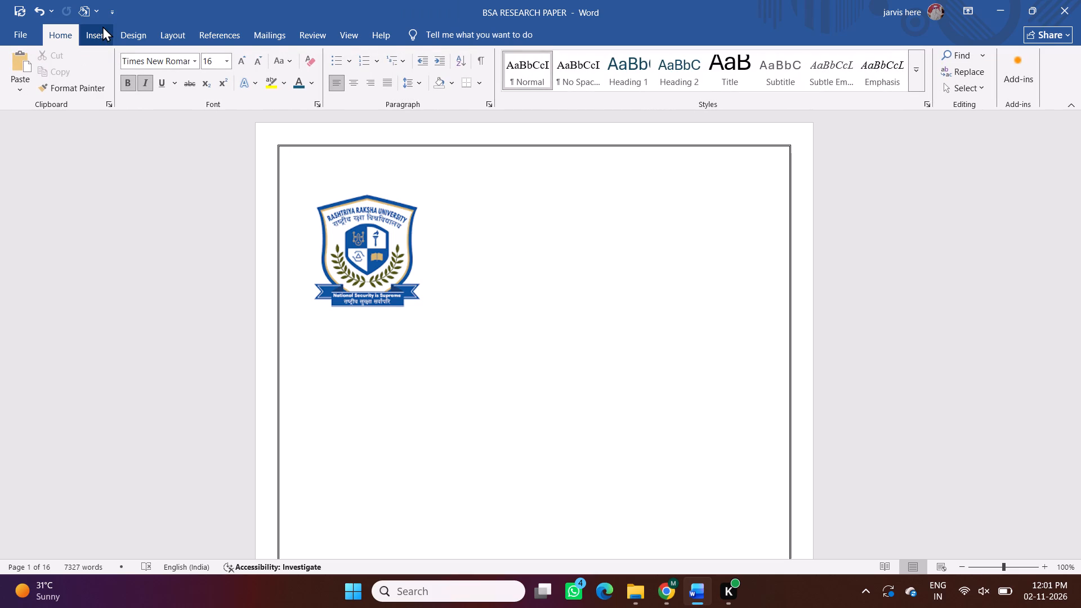
Insert the "sclml logo" picture from Downloads on the cover page beside the rru logo.
left_click(99, 34)
left_click(164, 96)
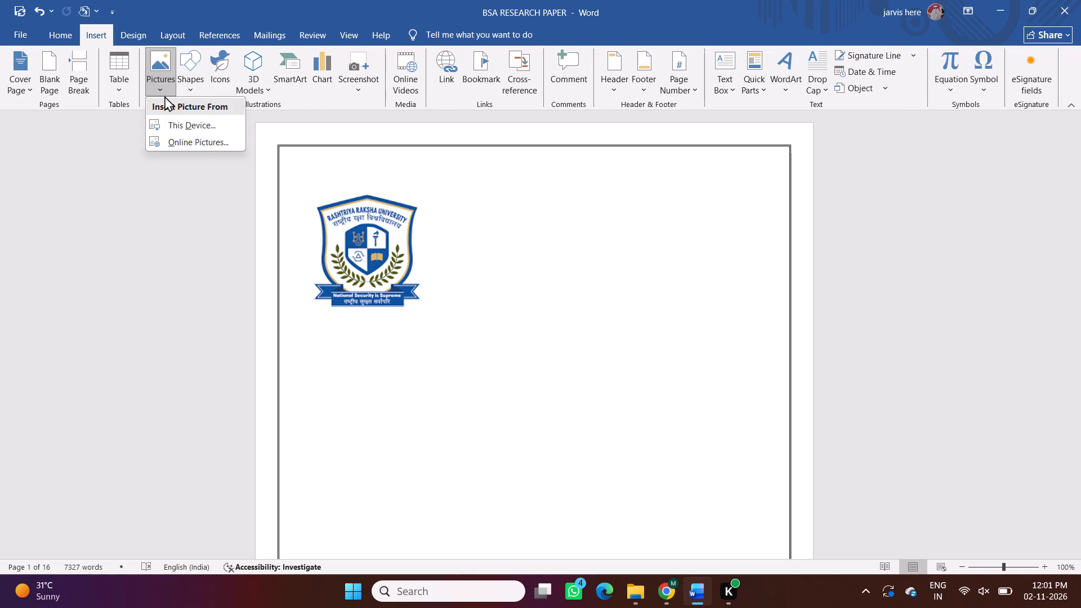
left_click(180, 125)
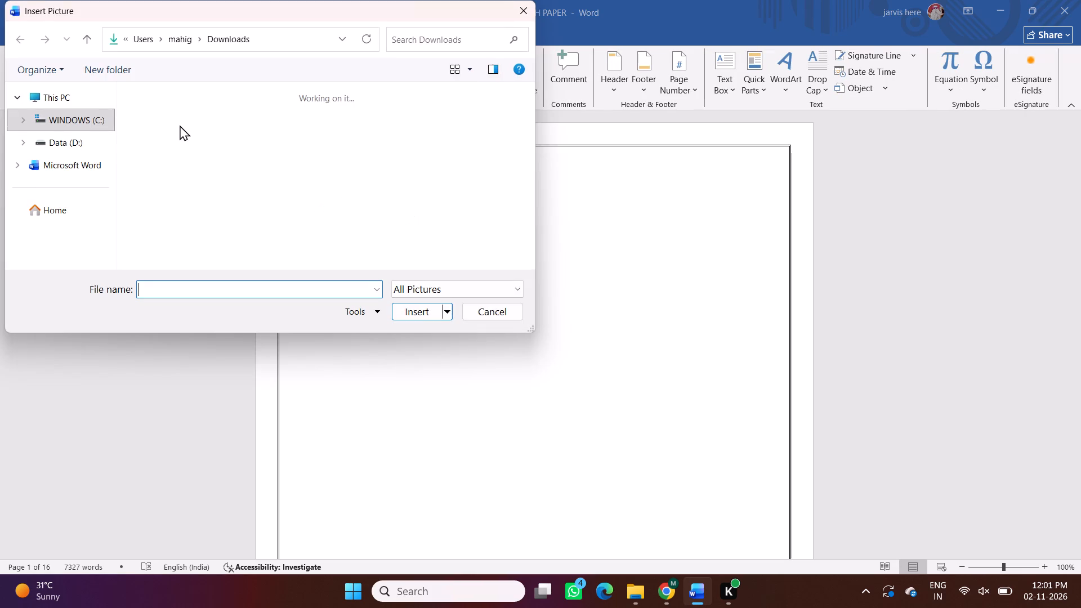
left_click(195, 127)
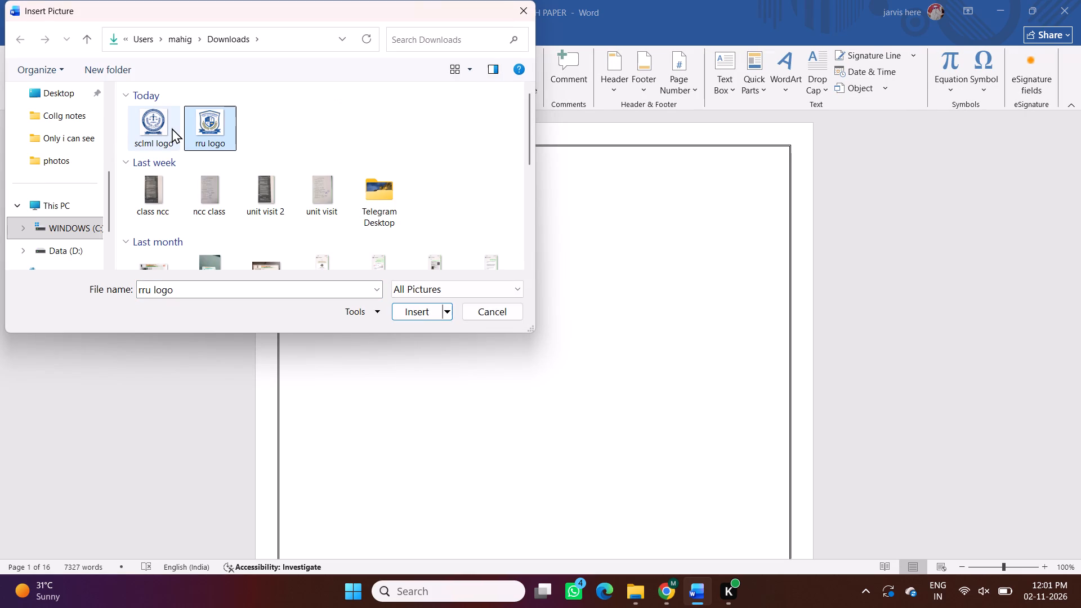
left_click(169, 128)
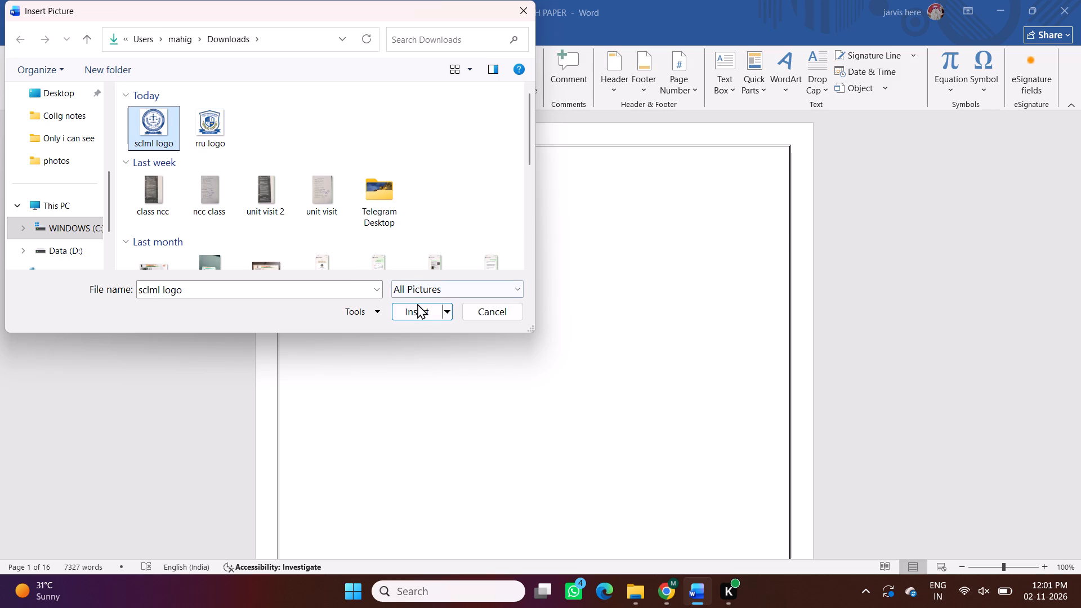
left_click(420, 310)
Set the sclml logo to Square text wrapping and place it in the page's upper-right corner, opposite the rru logo.
left_click_drag(499, 290, 737, 276)
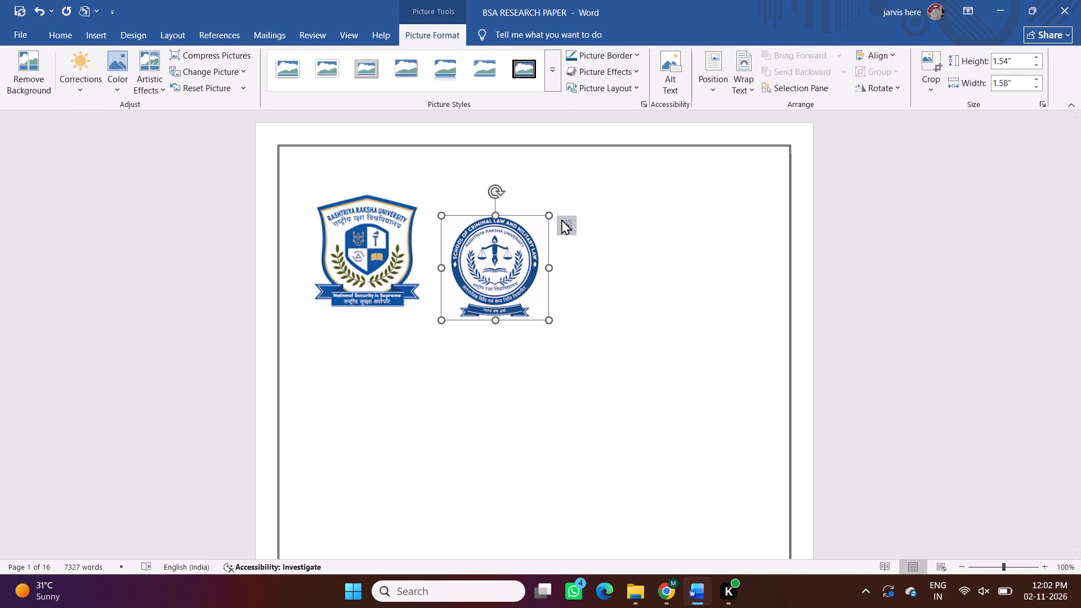
left_click(561, 219)
left_click(606, 330)
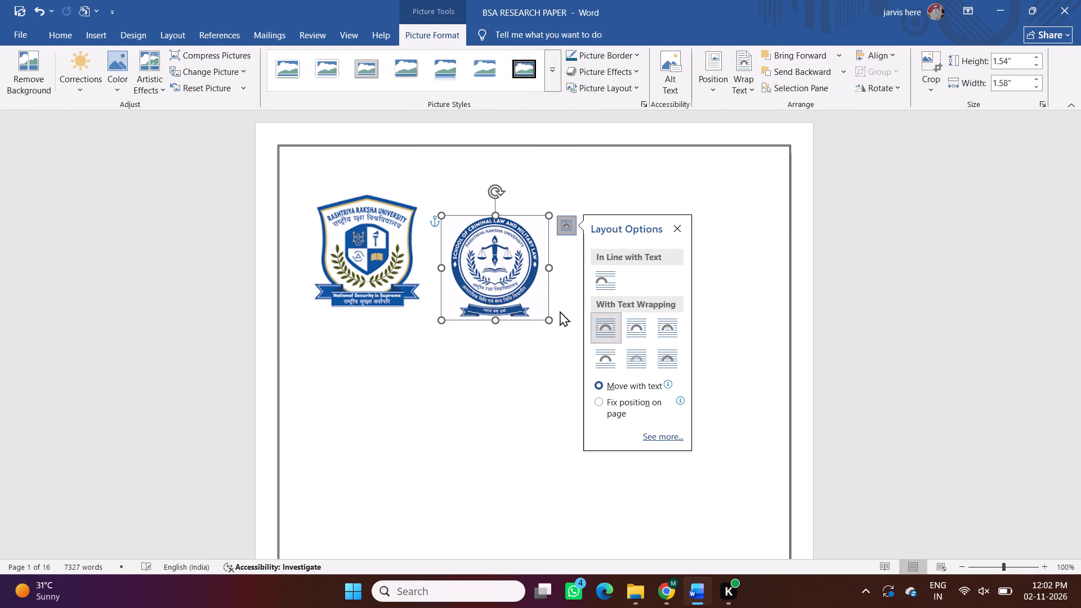
left_click_drag(513, 292, 711, 276)
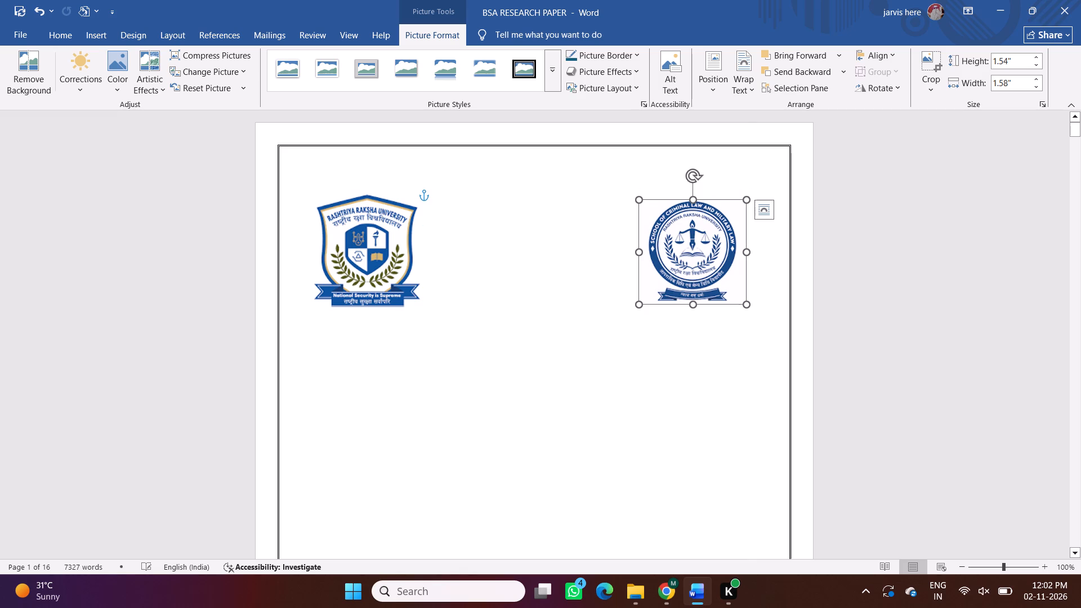
Resize the sclml logo to about 1.63" high by 1.67" wide and line it up with the rru logo.
left_click_drag(640, 202, 626, 200)
left_click_drag(626, 200, 619, 203)
left_click_drag(665, 238, 685, 248)
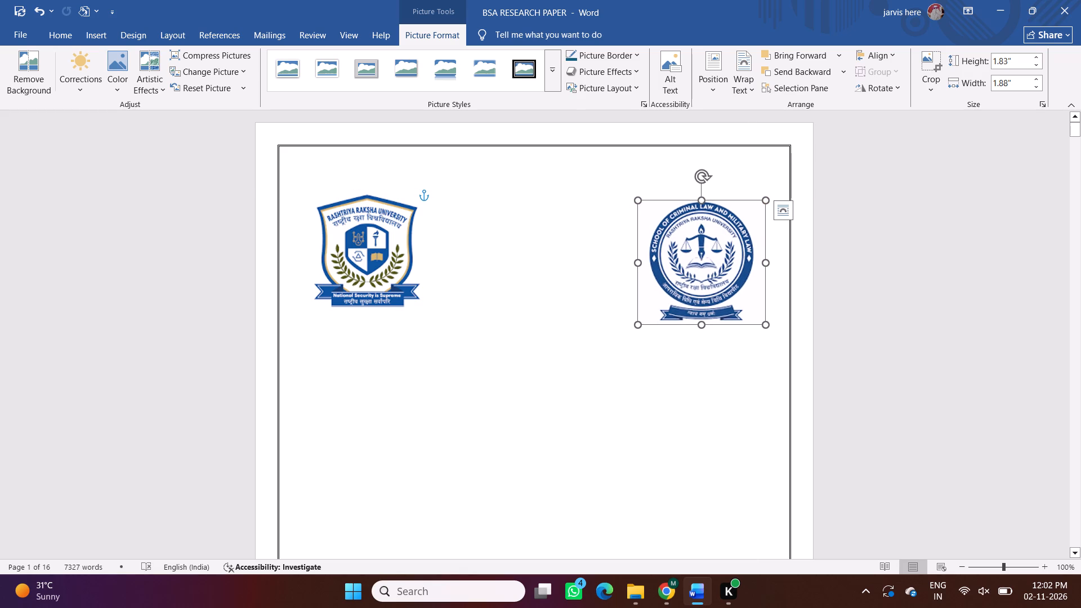
left_click_drag(636, 323, 652, 306)
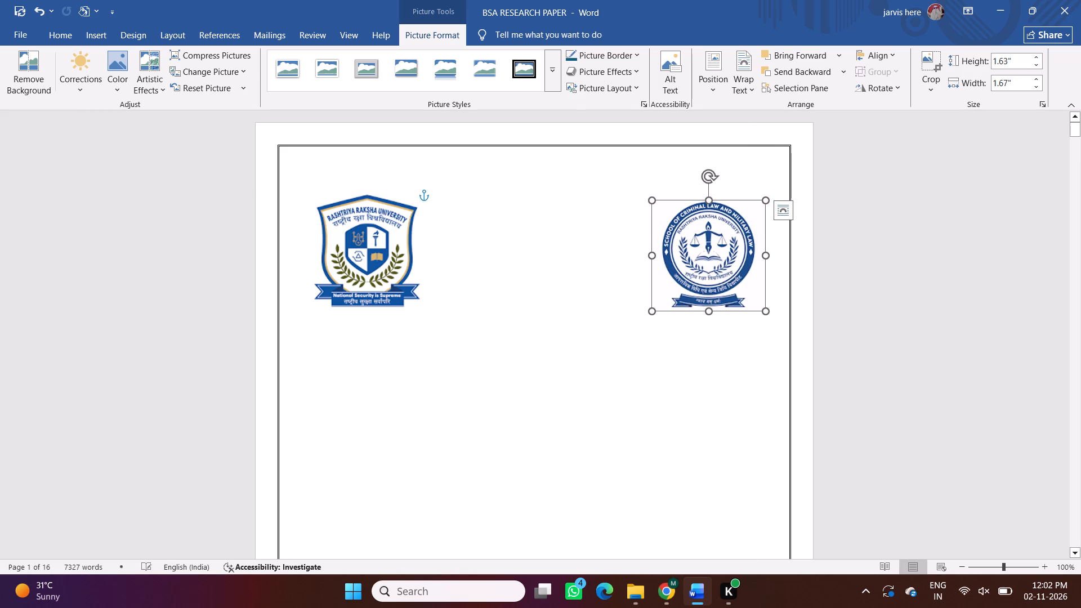
left_click_drag(675, 287, 663, 284)
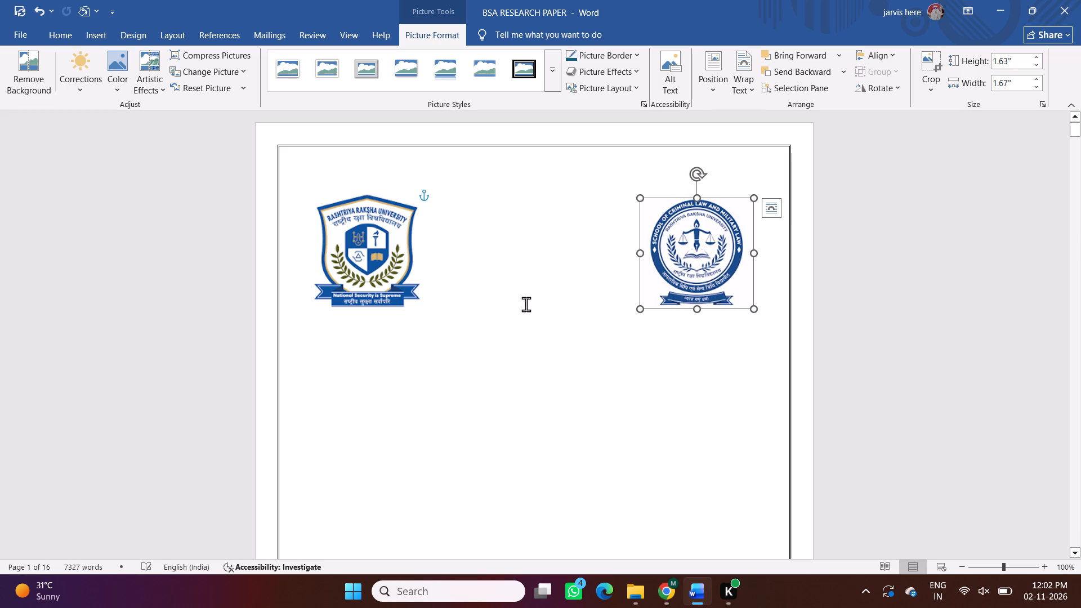
left_click(519, 303)
scroll(519, 303, "down", 1)
scroll(488, 288, "up", 1)
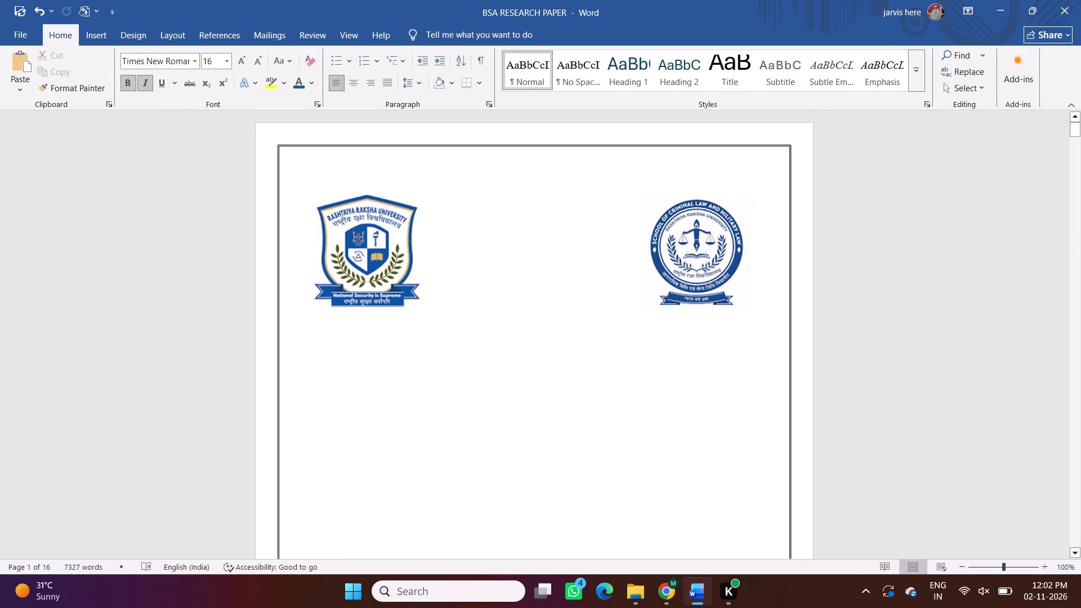
Find and open the author's Constitution abstract document in the Documents folder.
left_click(615, 551)
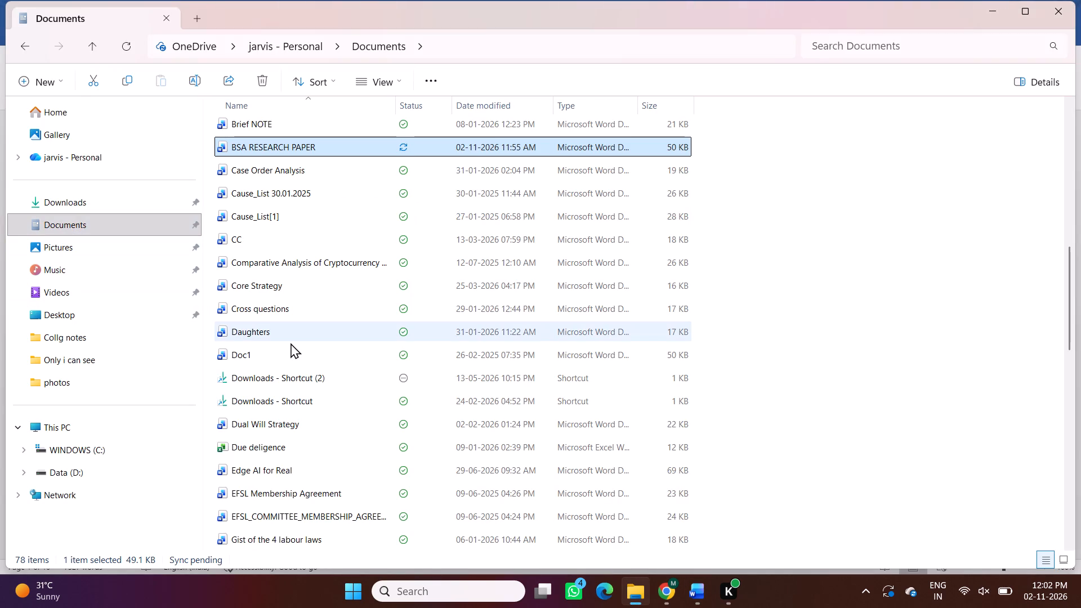
scroll(291, 343, "down", 3)
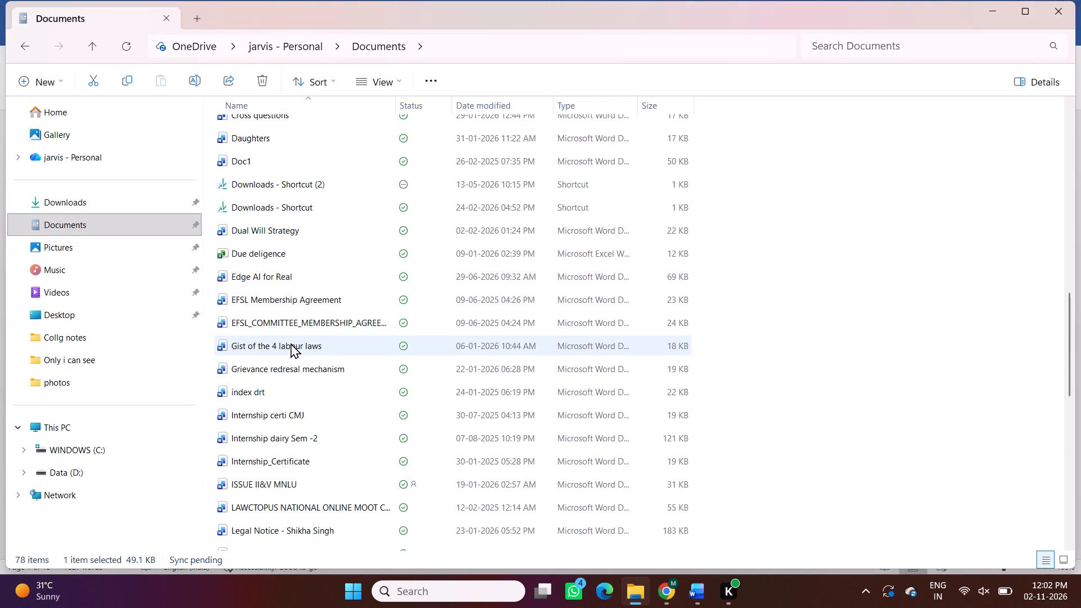
scroll(291, 343, "down", 3)
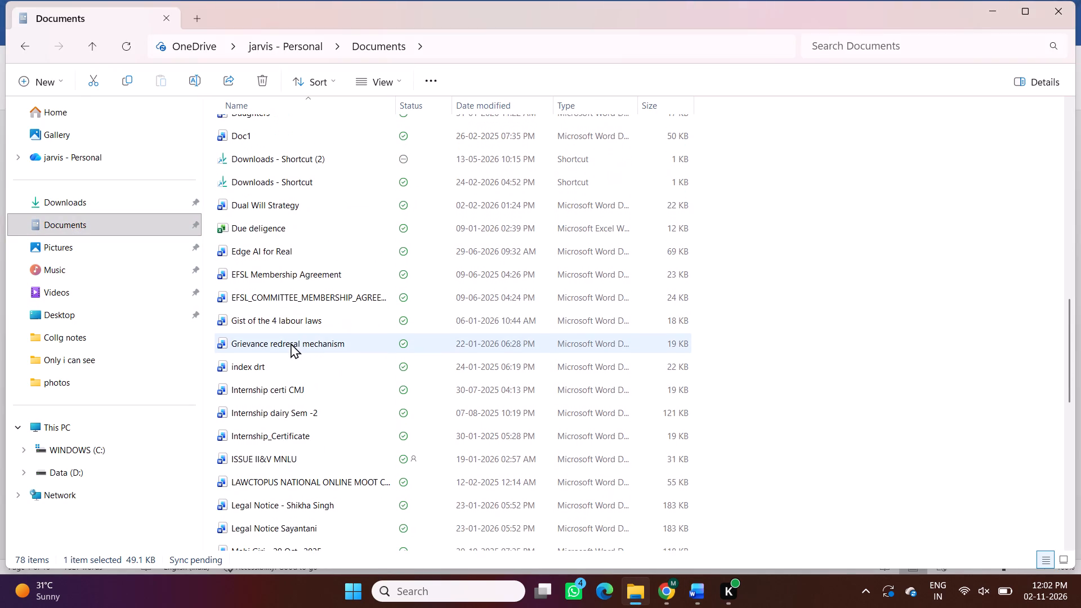
scroll(291, 343, "down", 4)
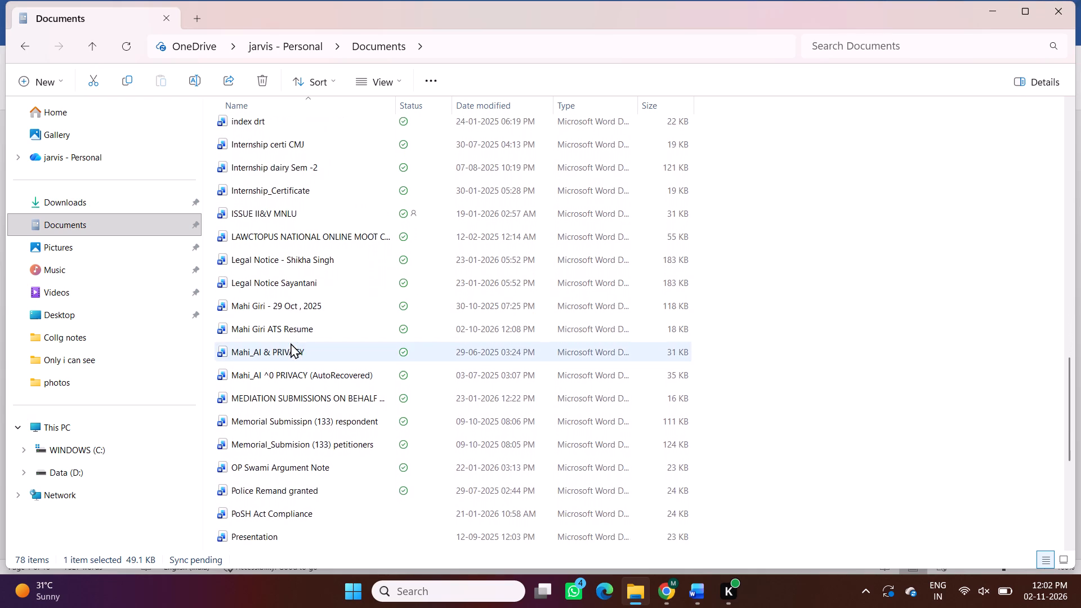
scroll(291, 343, "down", 2)
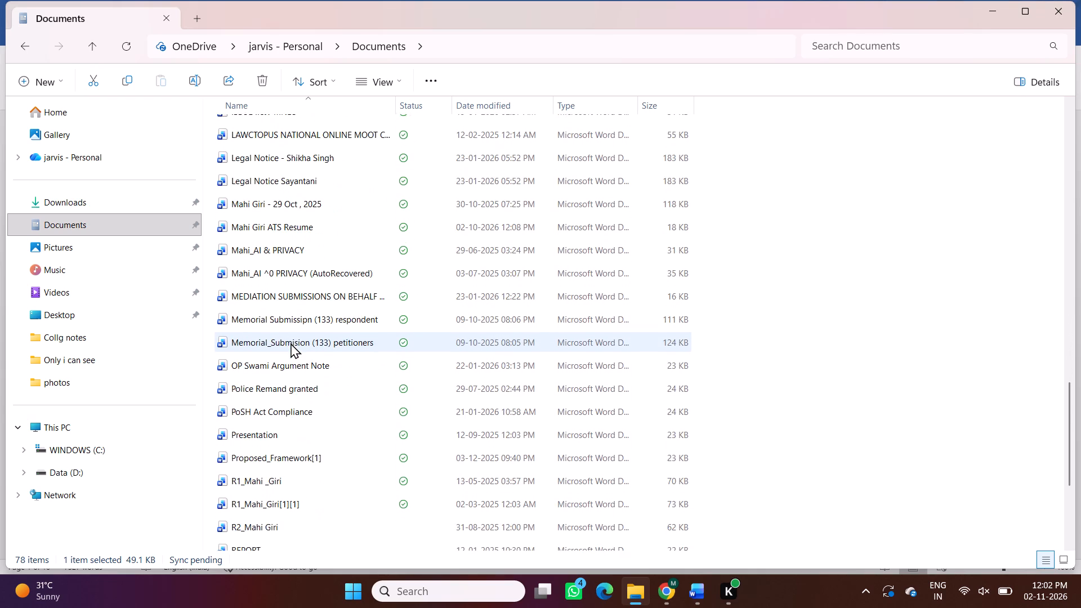
scroll(291, 343, "down", 2)
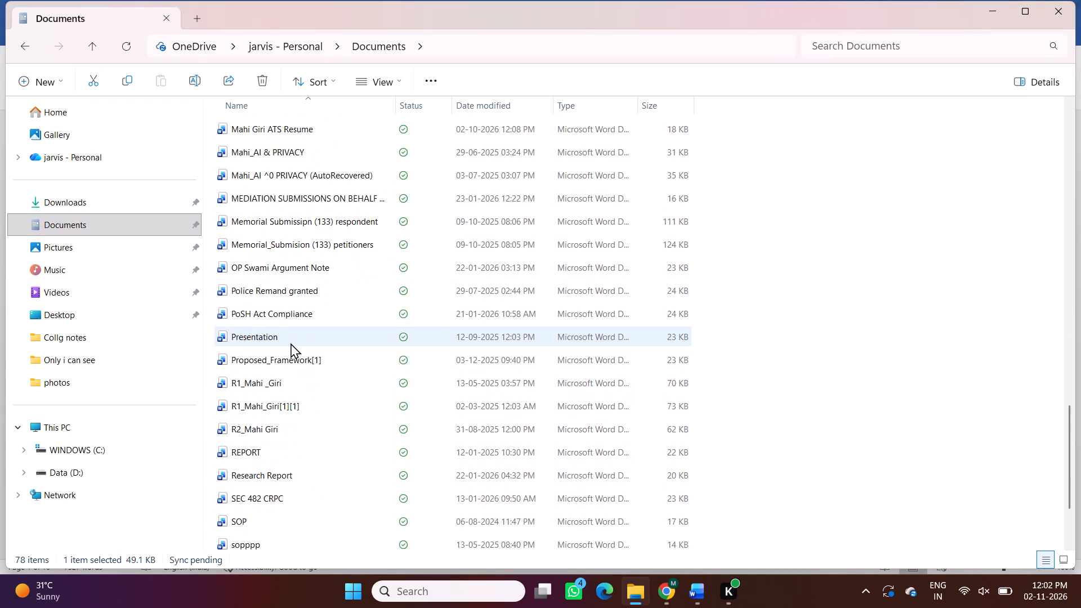
scroll(291, 343, "down", 3)
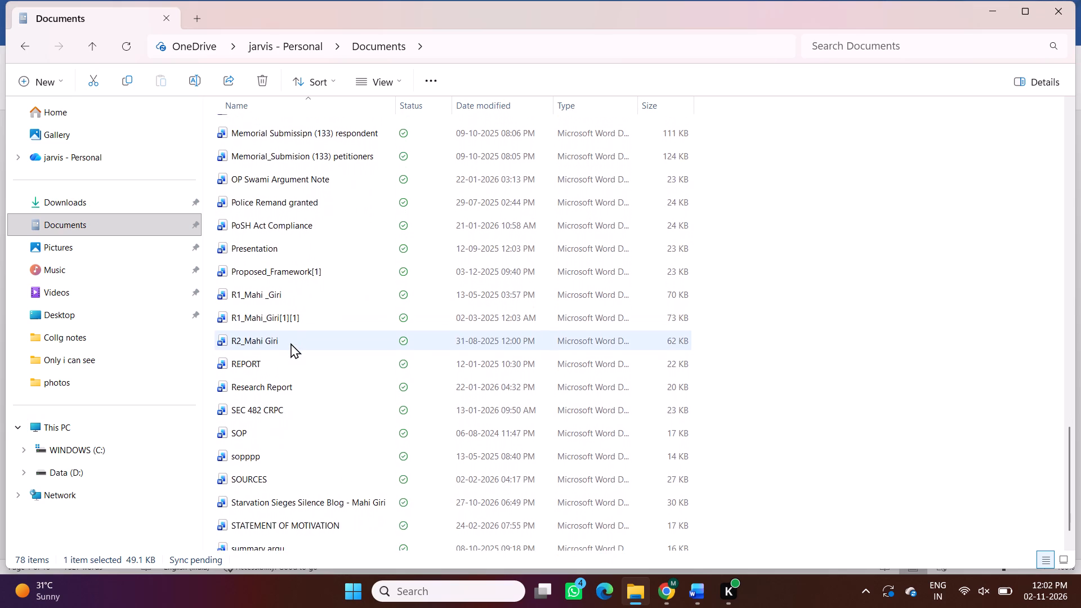
scroll(291, 343, "down", 3)
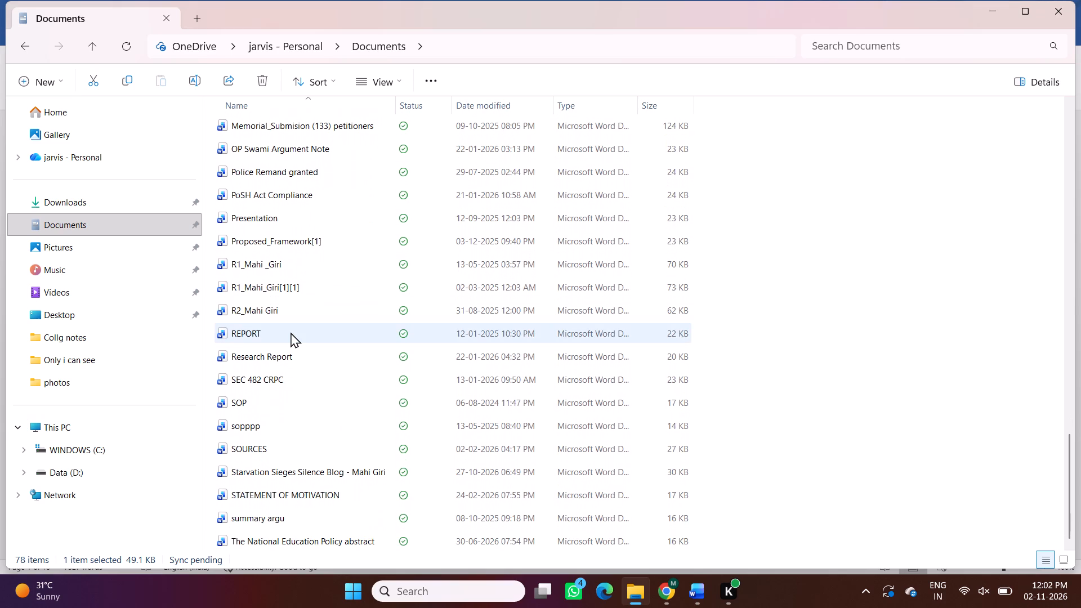
scroll(291, 332, "down", 1)
scroll(291, 332, "up", 2)
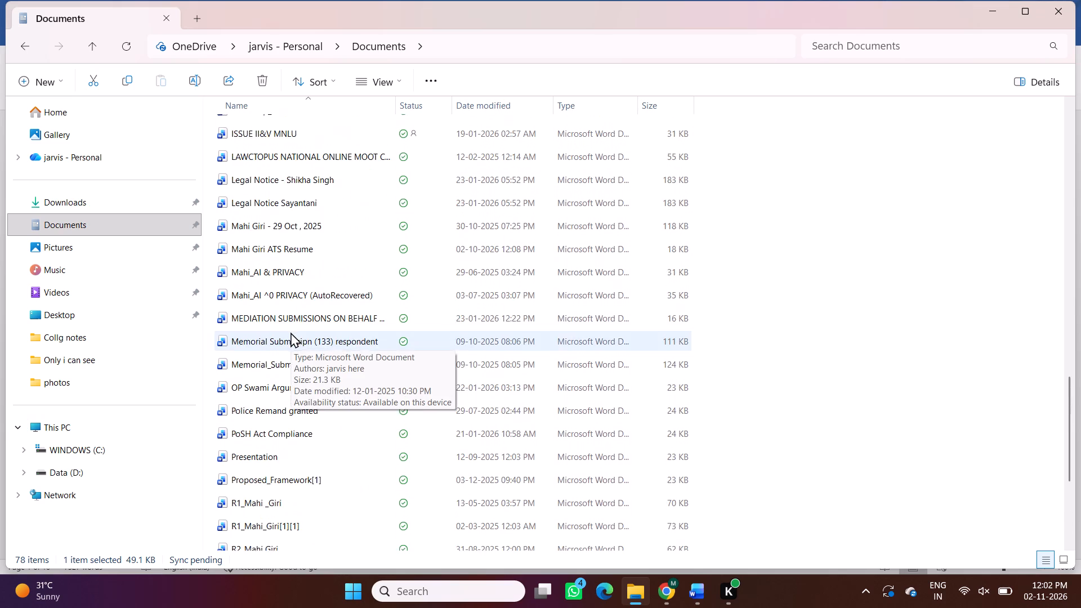
scroll(291, 332, "up", 2)
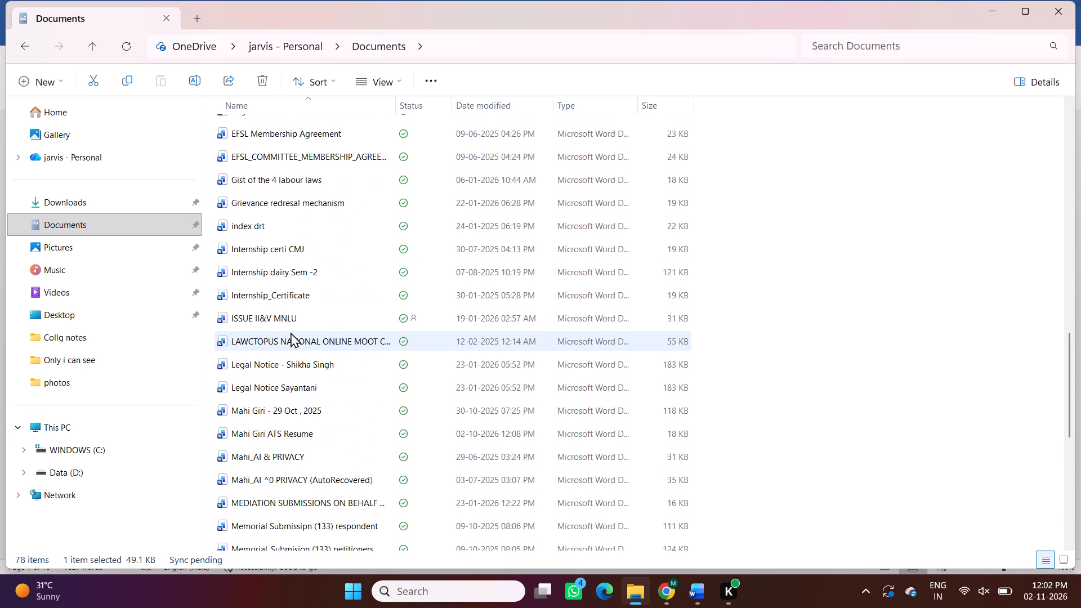
scroll(291, 332, "up", 1)
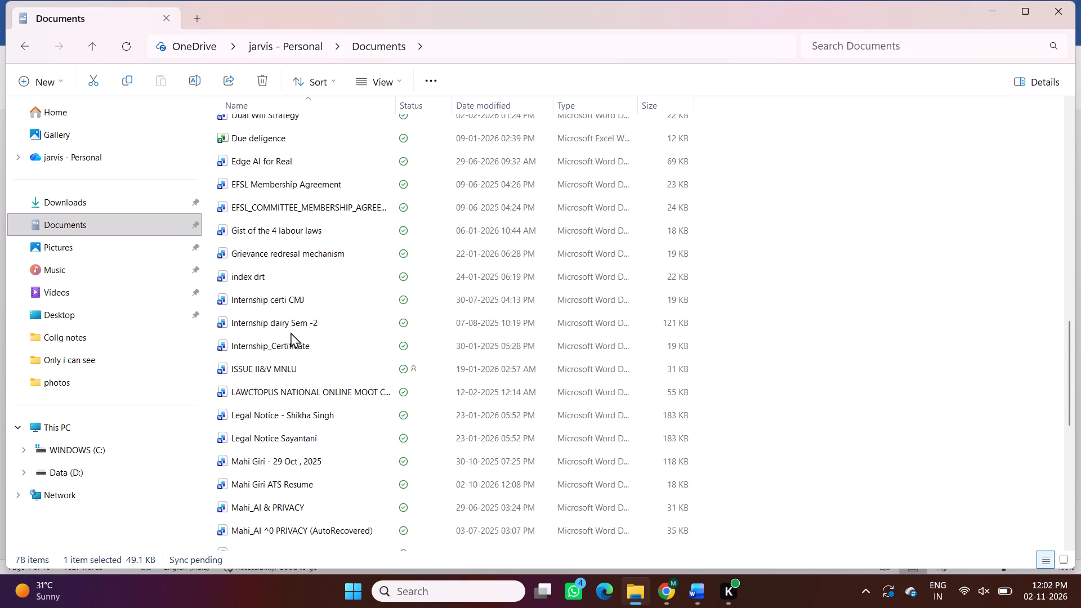
scroll(291, 332, "up", 2)
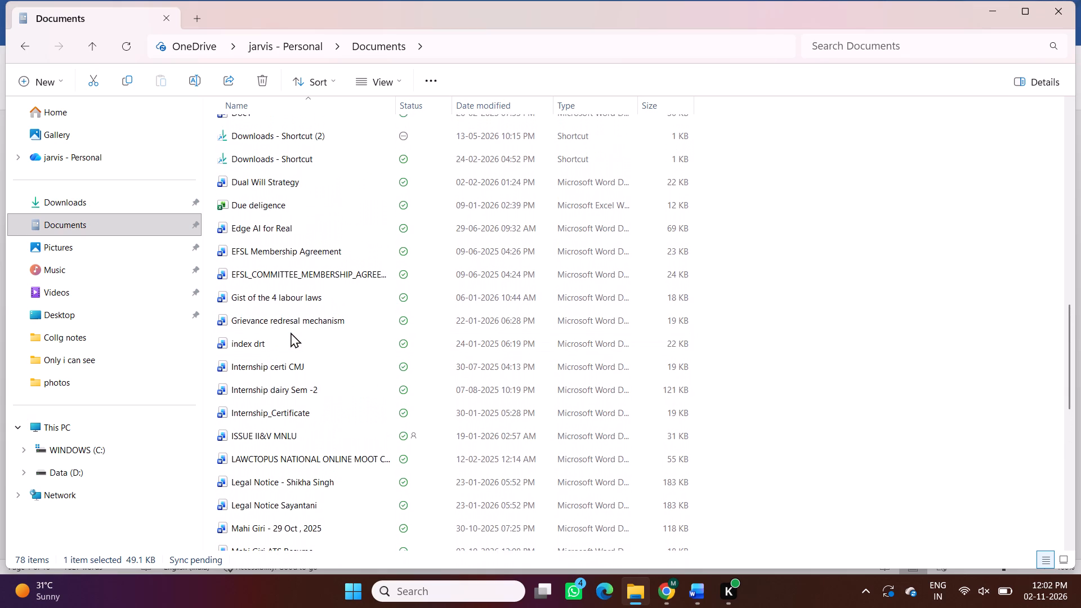
scroll(291, 332, "up", 3)
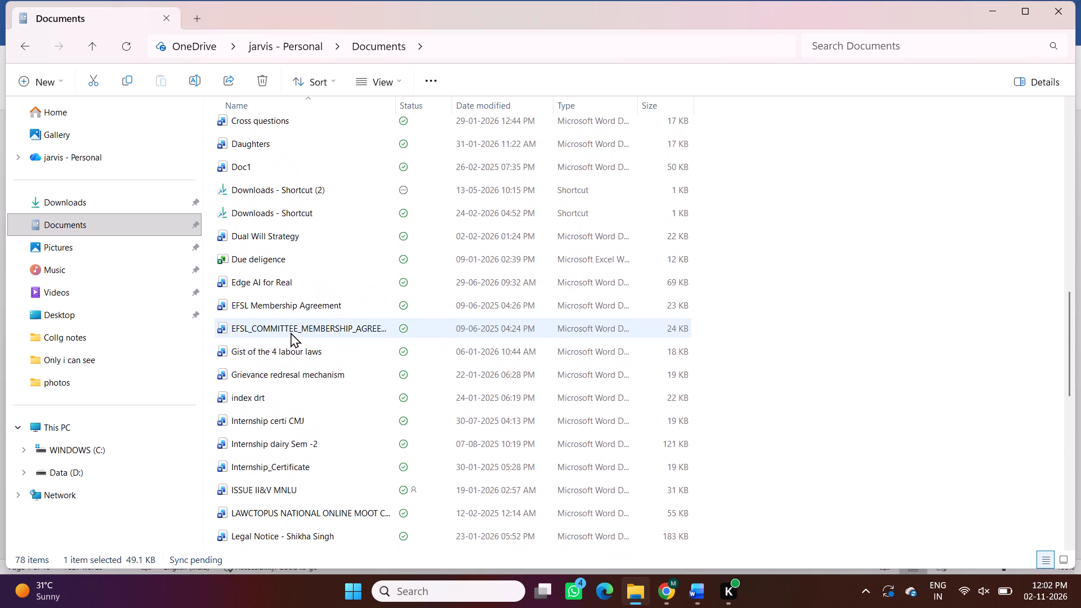
scroll(291, 332, "up", 2)
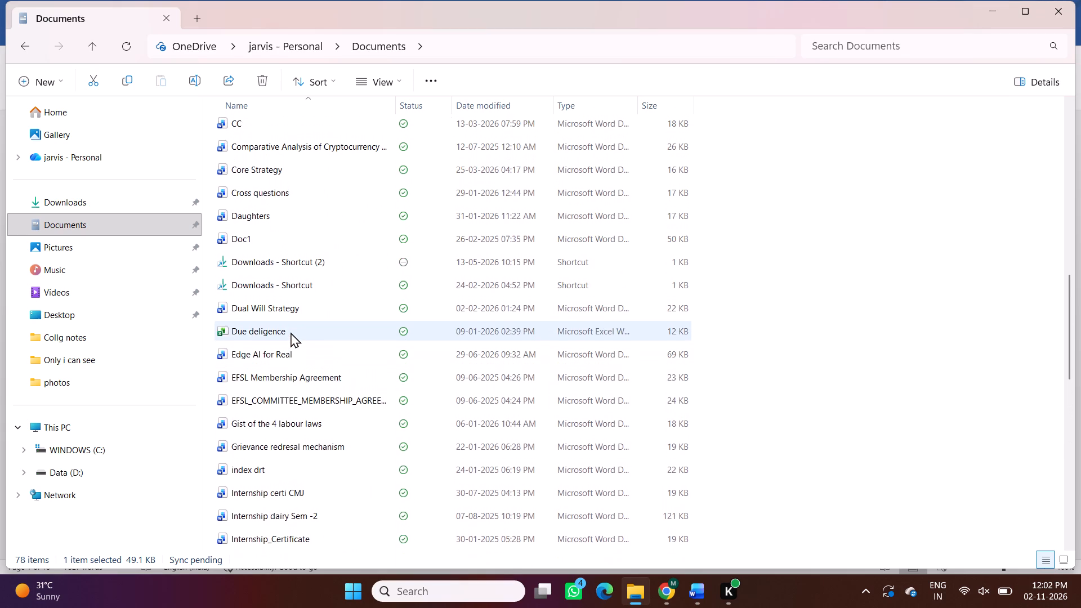
scroll(291, 332, "up", 3)
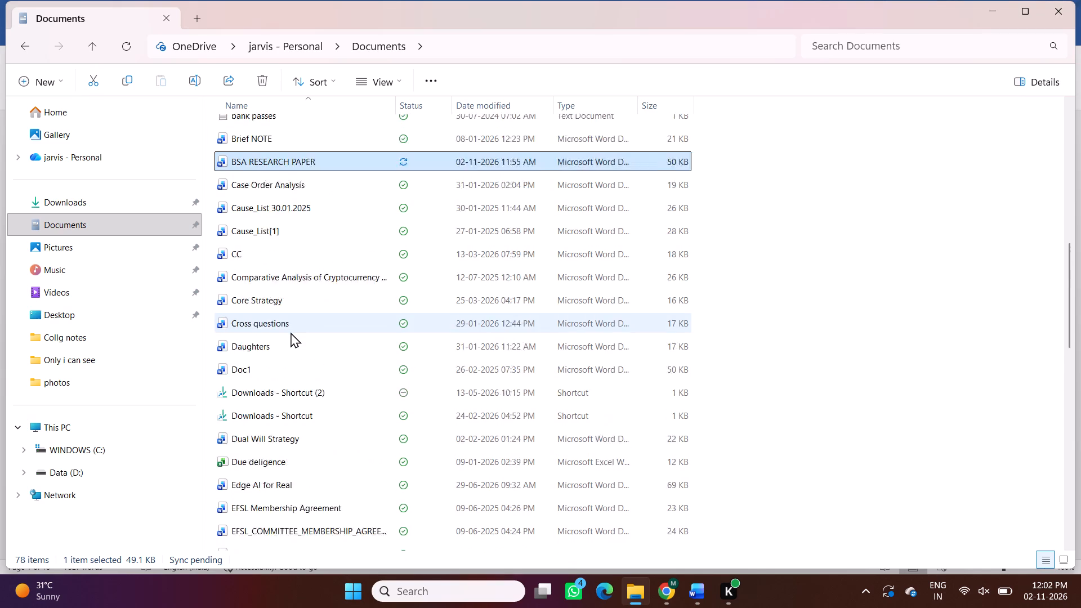
scroll(291, 332, "up", 2)
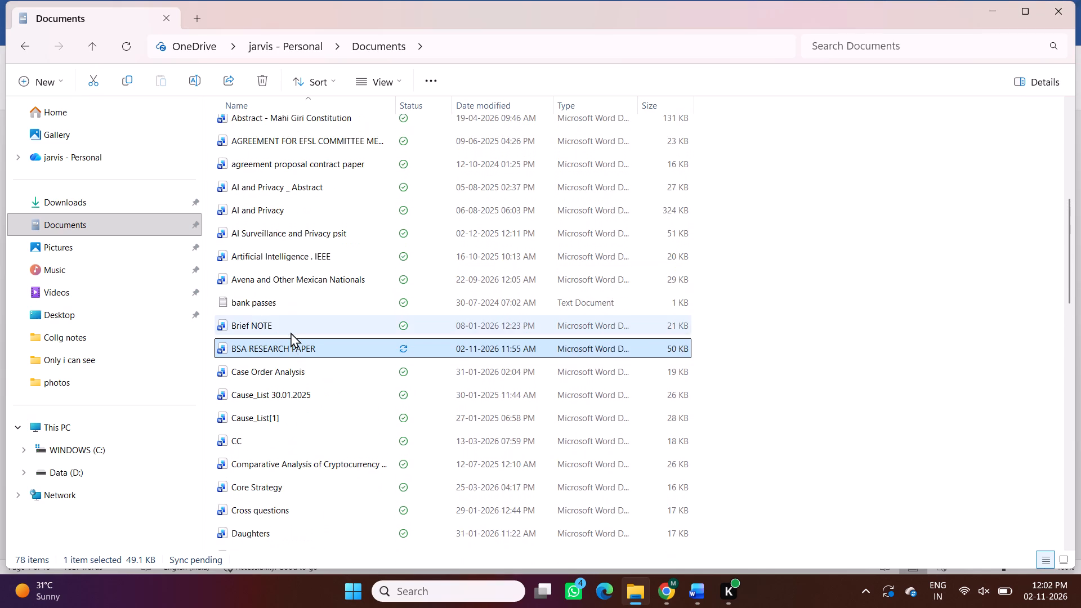
scroll(291, 332, "up", 1)
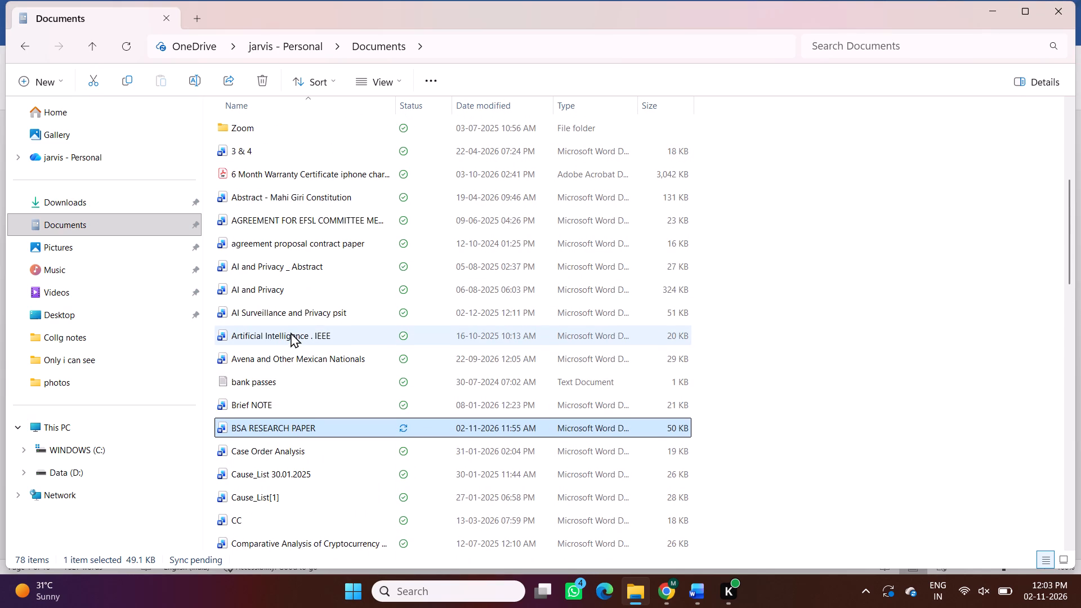
double_click(432, 196)
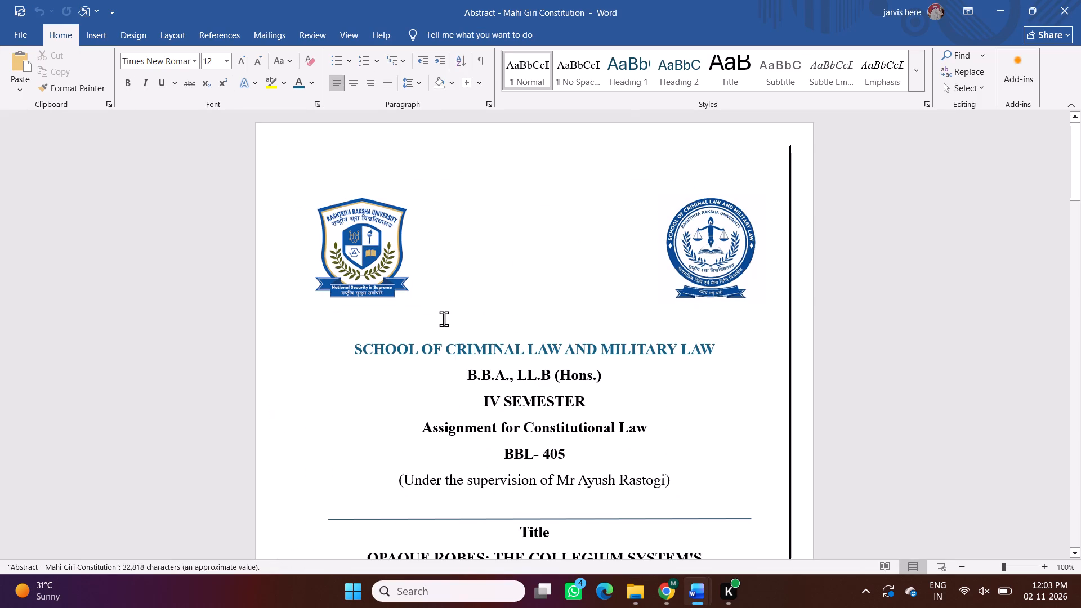
Copy the school, B.B.A., LL.B (Hons.) and IV SEMESTER lines from the Constitution abstract's cover page.
left_click(444, 319)
left_click_drag(363, 348, 556, 498)
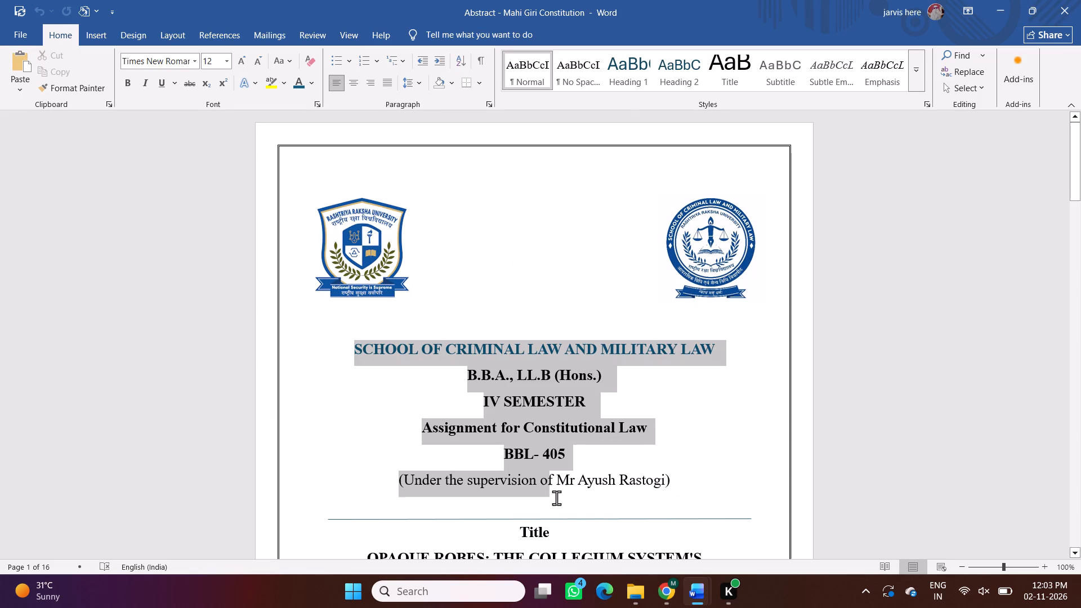
left_click_drag(556, 498, 600, 518)
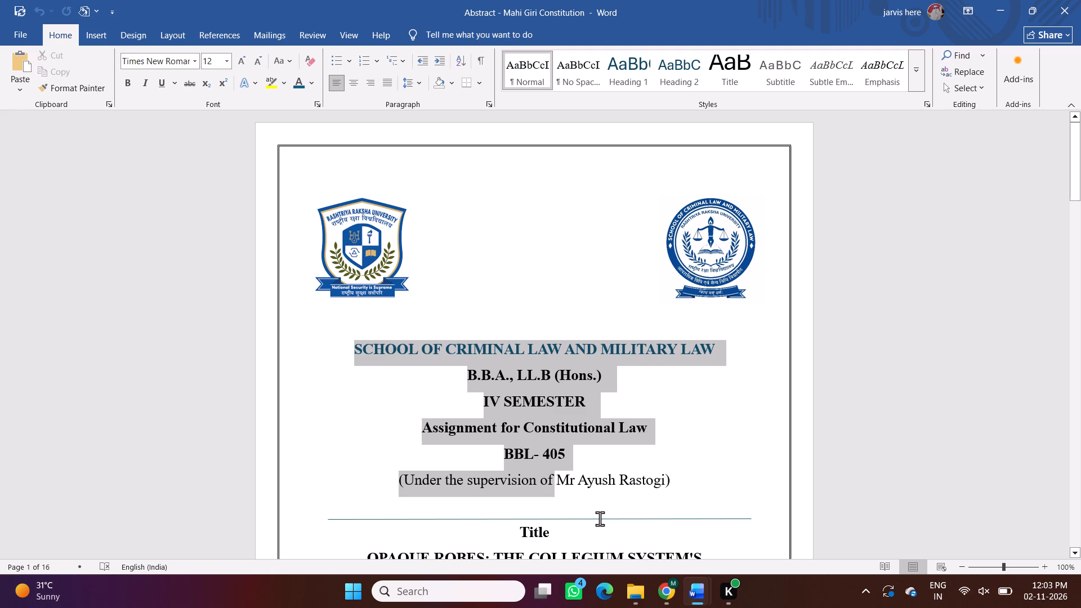
left_click_drag(600, 518, 633, 412)
key("ctrl+c")
scroll(633, 412, "down", 2)
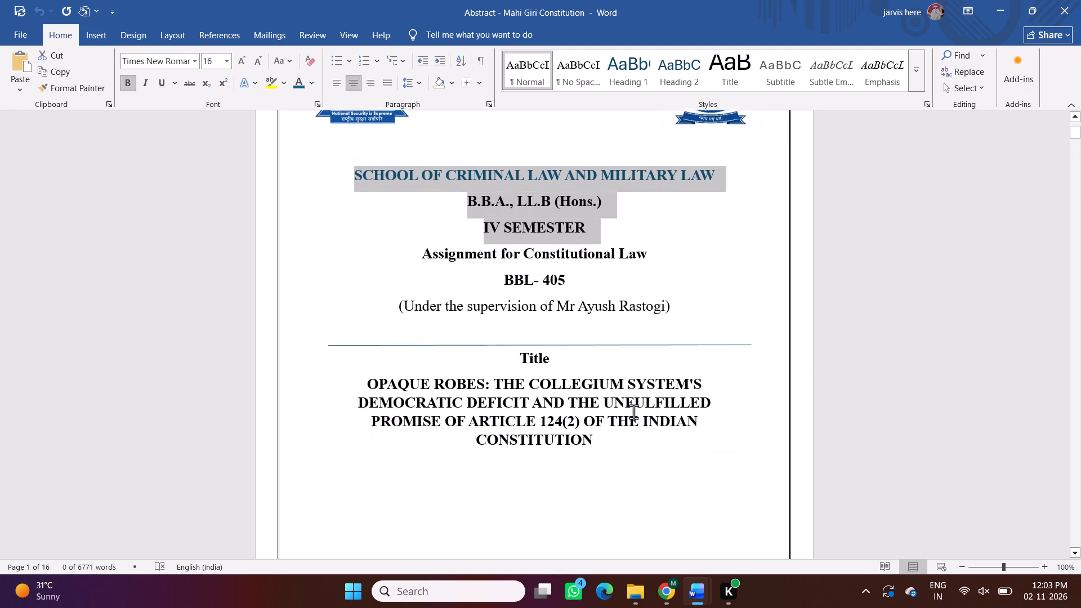
scroll(633, 412, "down", 2)
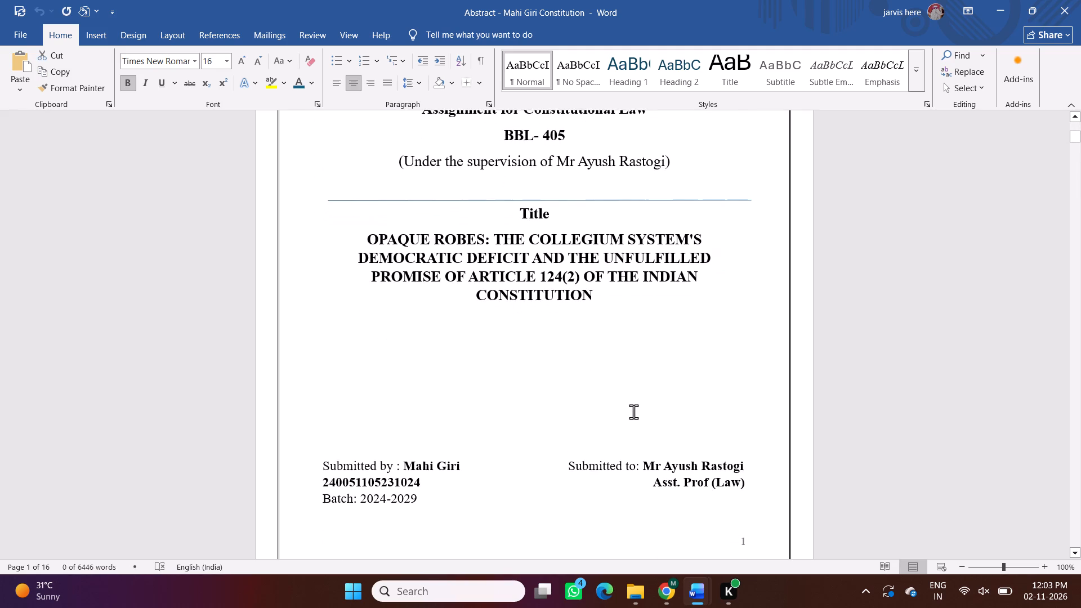
scroll(633, 412, "down", 1)
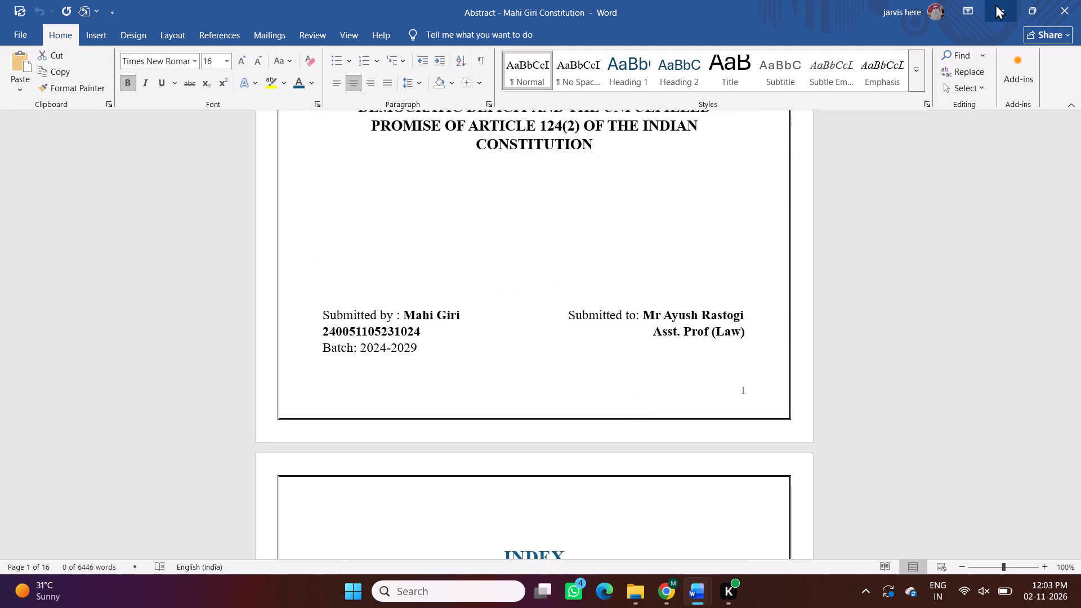
Paste the copied school, programme and semester lines below the logos on the BSA RESEARCH PAPER cover page, with italics turned off.
left_click(995, 4)
left_click(381, 449)
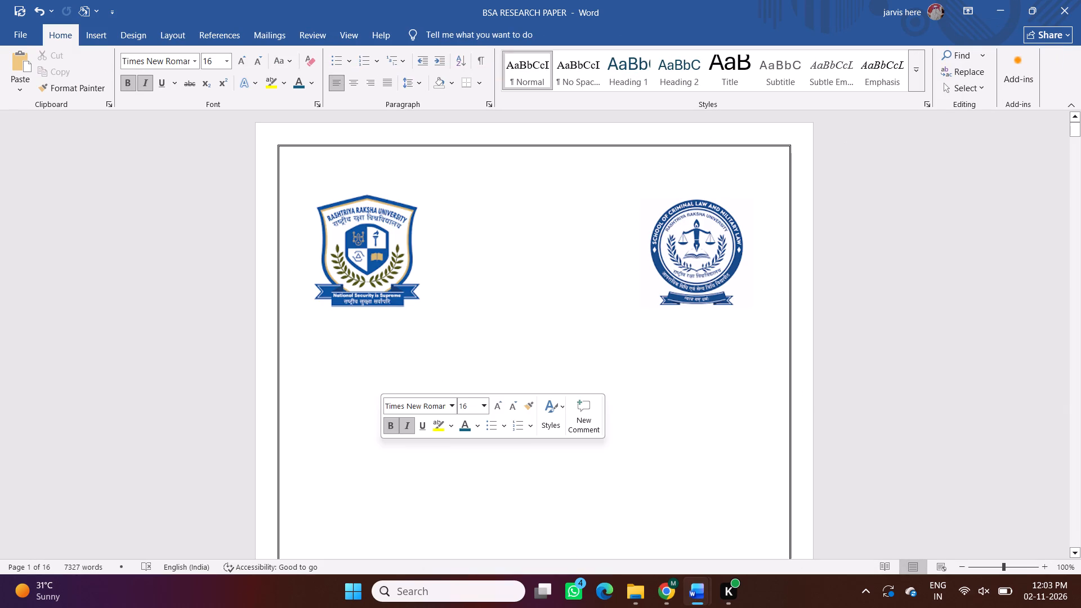
left_click(378, 342)
double_click(354, 341)
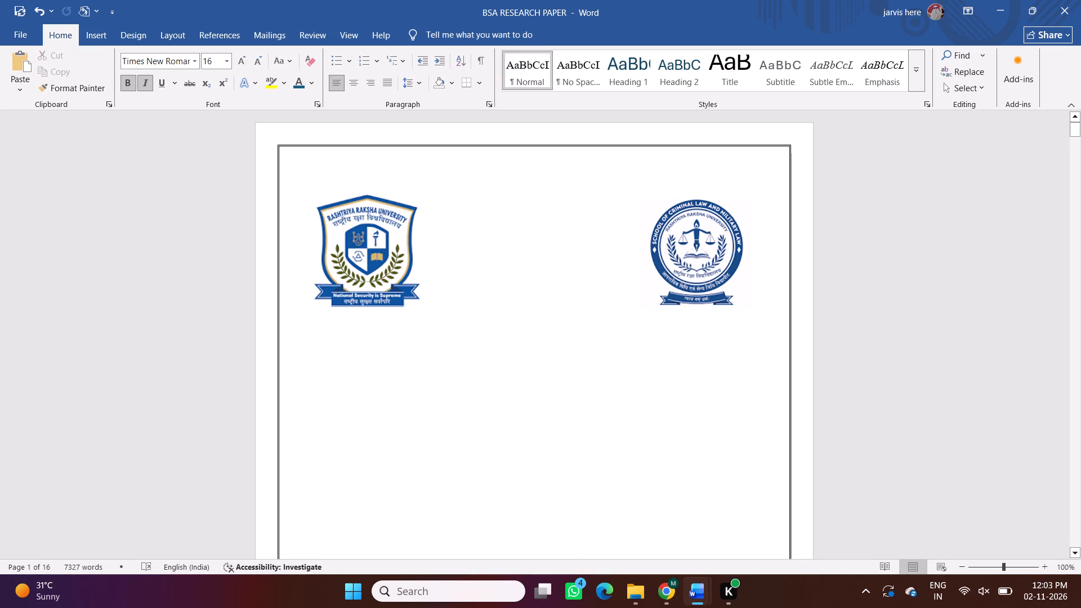
key("ctrl+i")
key("ctrl+v")
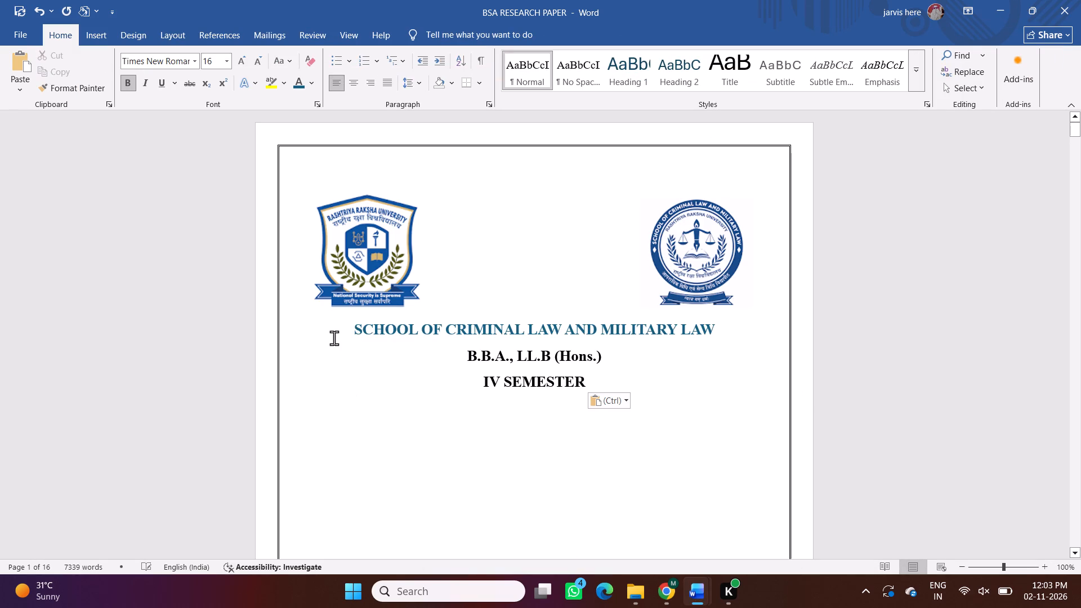
Return to the Constitution abstract and check the lines that follow the semester on its cover page.
left_click(671, 606)
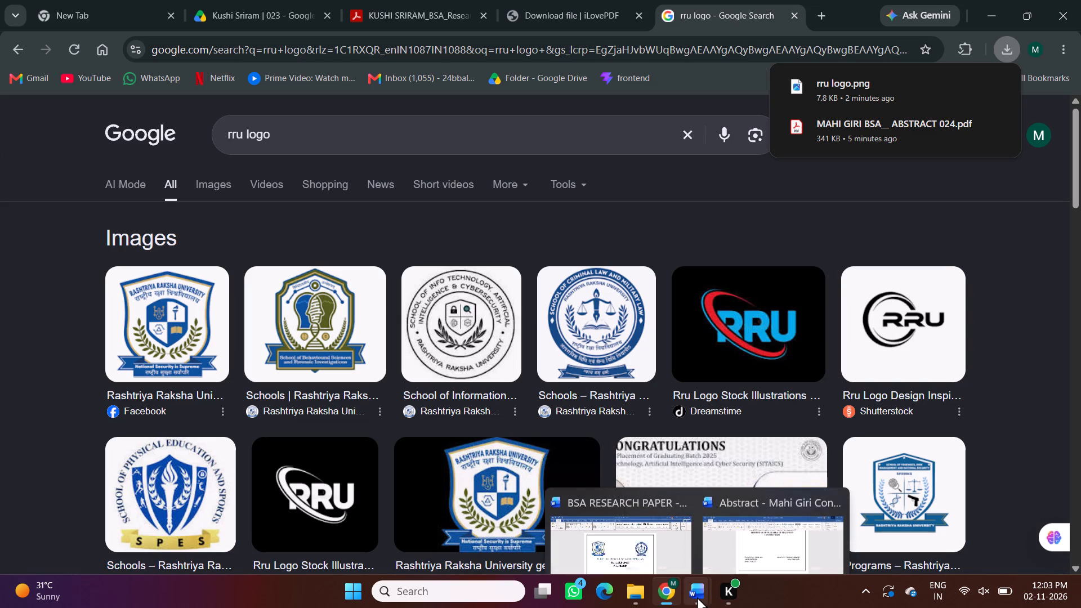
left_click(660, 535)
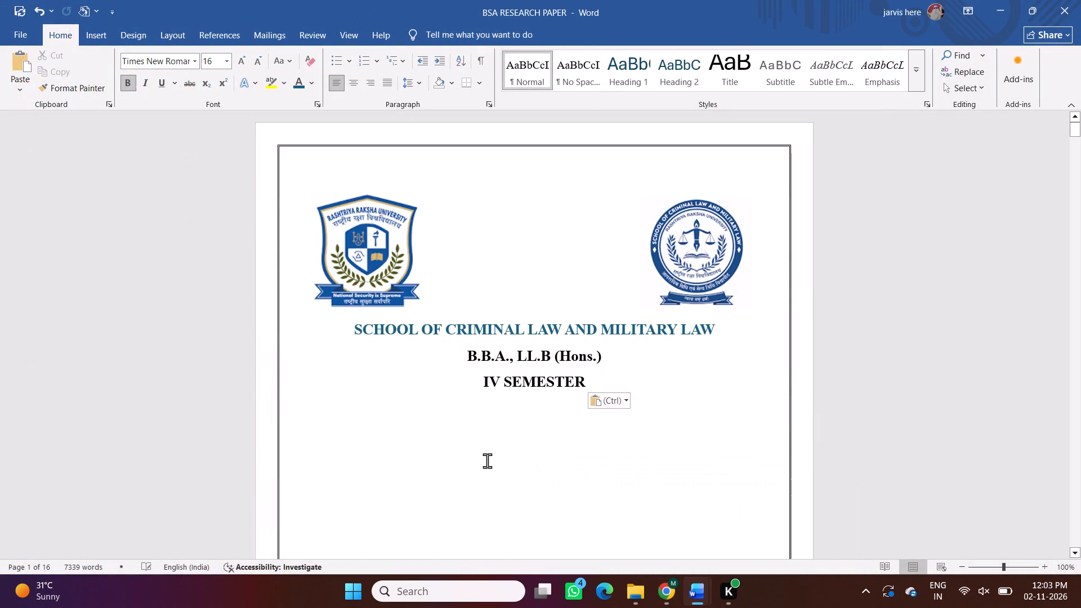
left_click(733, 530)
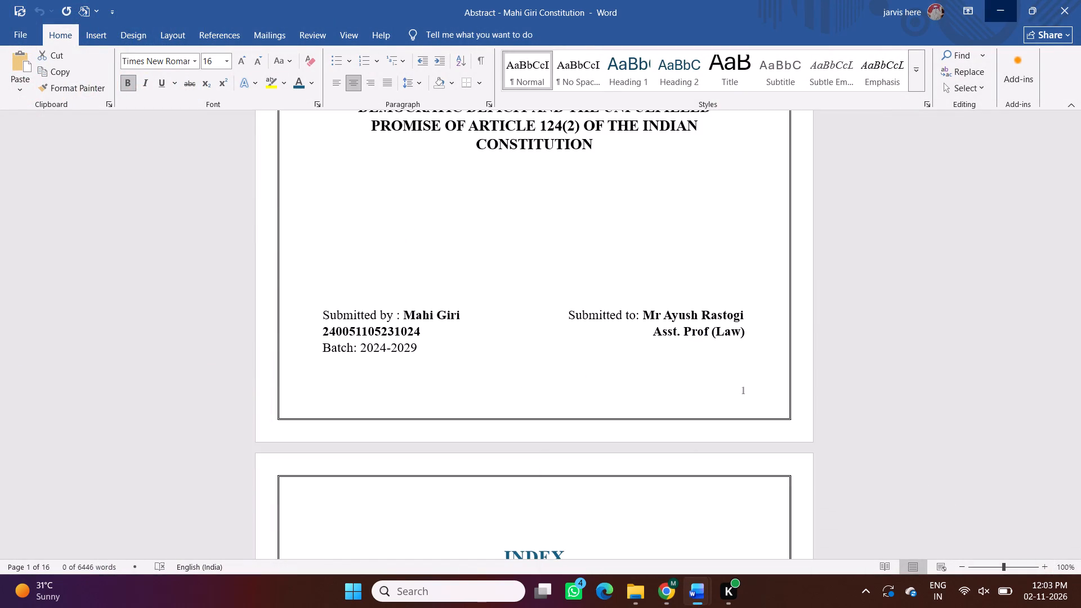
scroll(444, 370, "up", 2)
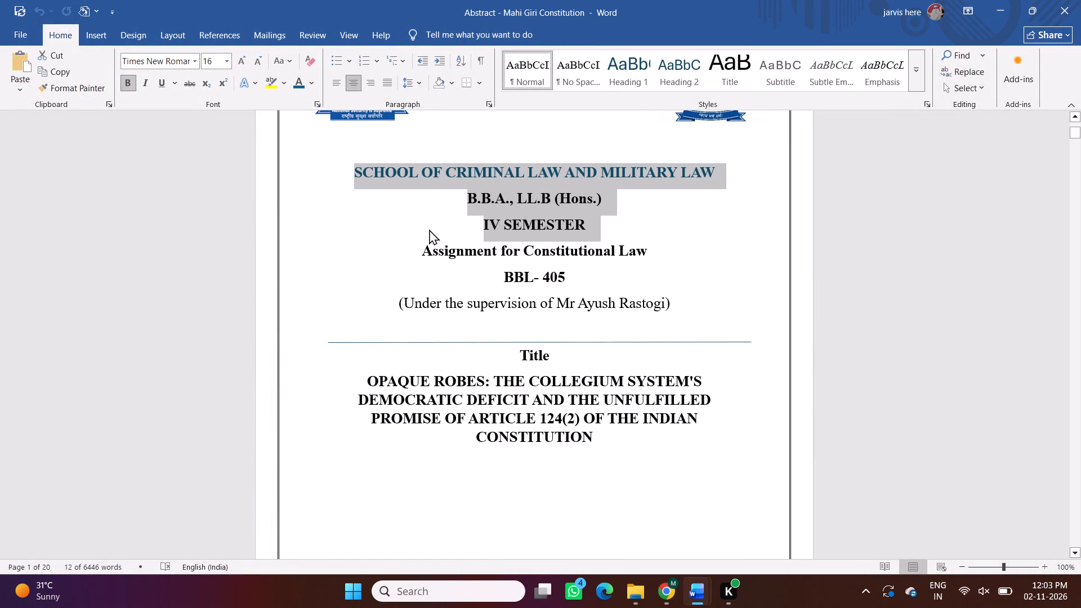
left_click_drag(421, 254, 432, 254)
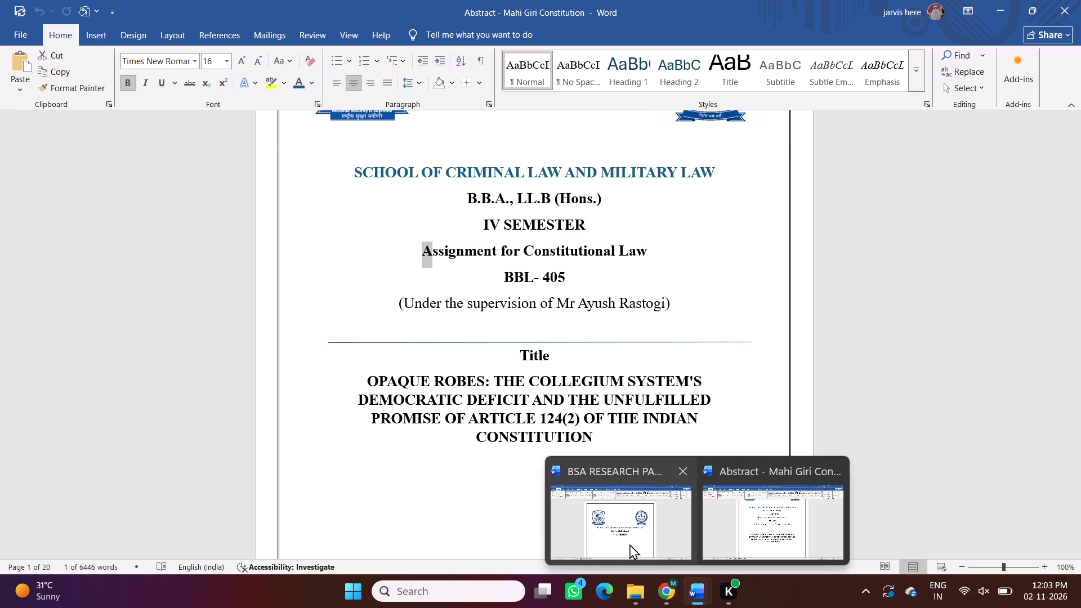
Change the semester line on the BSA RESEARCH PAPER cover page to V SEMESTER.
left_click(629, 544)
left_click(492, 378)
key("BackSpace")
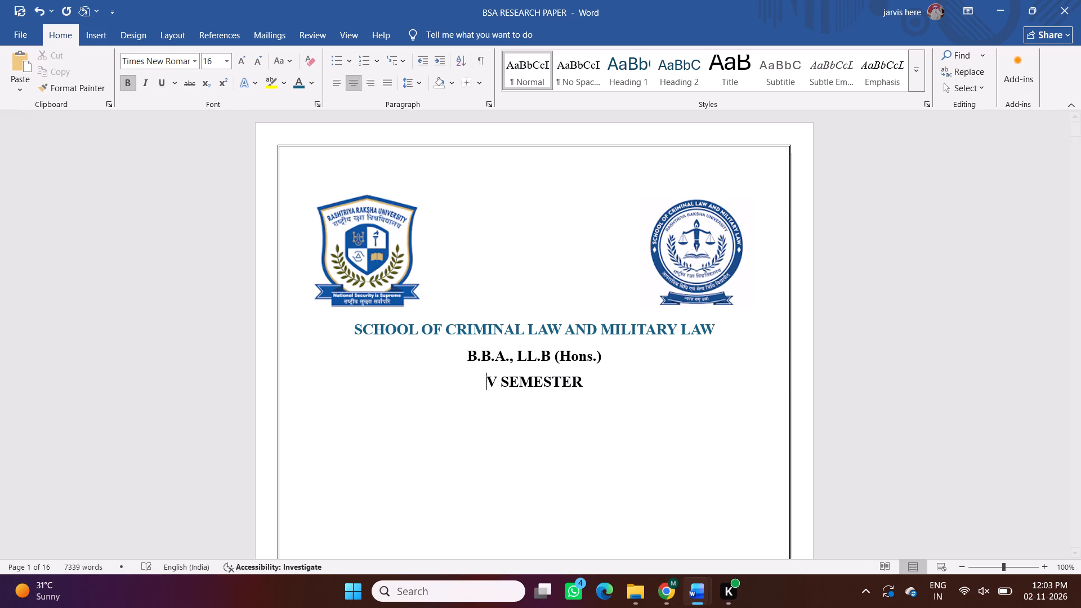
Add the line BHARTIYA SAKSHYA ADHINIYAM,2023 below V SEMESTER on the cover page, followed by a new empty line.
left_click(597, 382)
key("Return")
type("BHARTIYA A")
key("BackSpace")
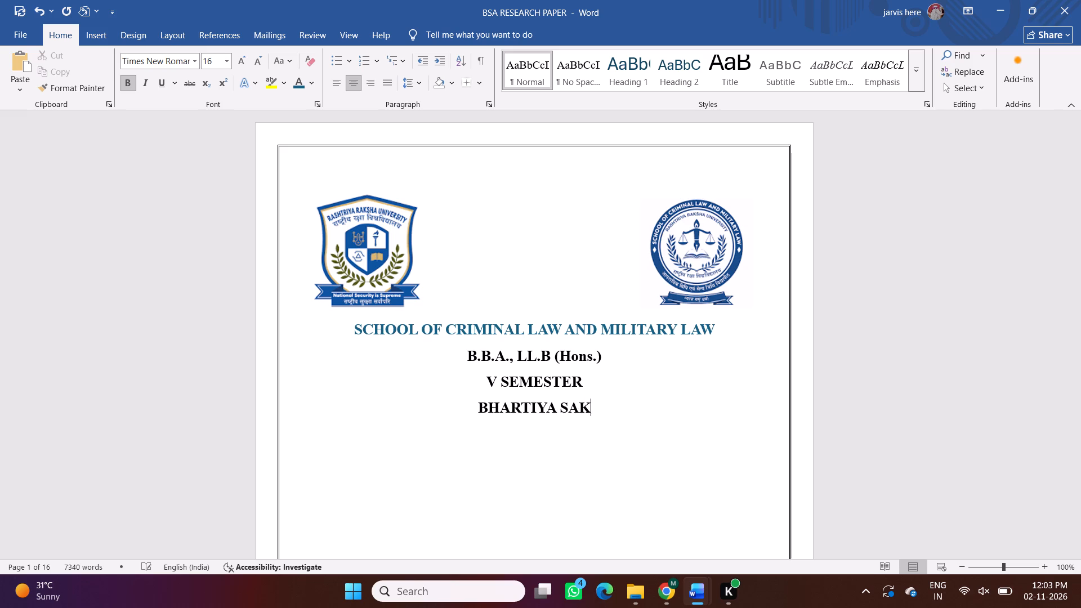
type("DHINIYAM")
key("BackSpace")
key("BackSpace")
key("BackSpace")
key("BackSpace")
key("BackSpace")
key("BackSpace")
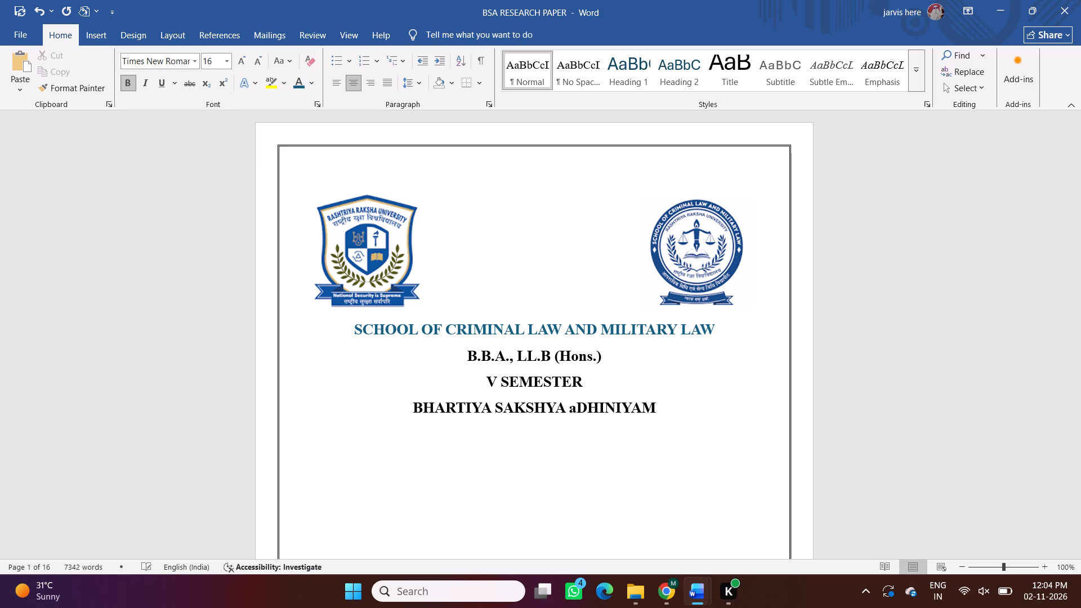
key("BackSpace")
key("BackSpace")
key("BackSpace")
type("ADHINIYAM")
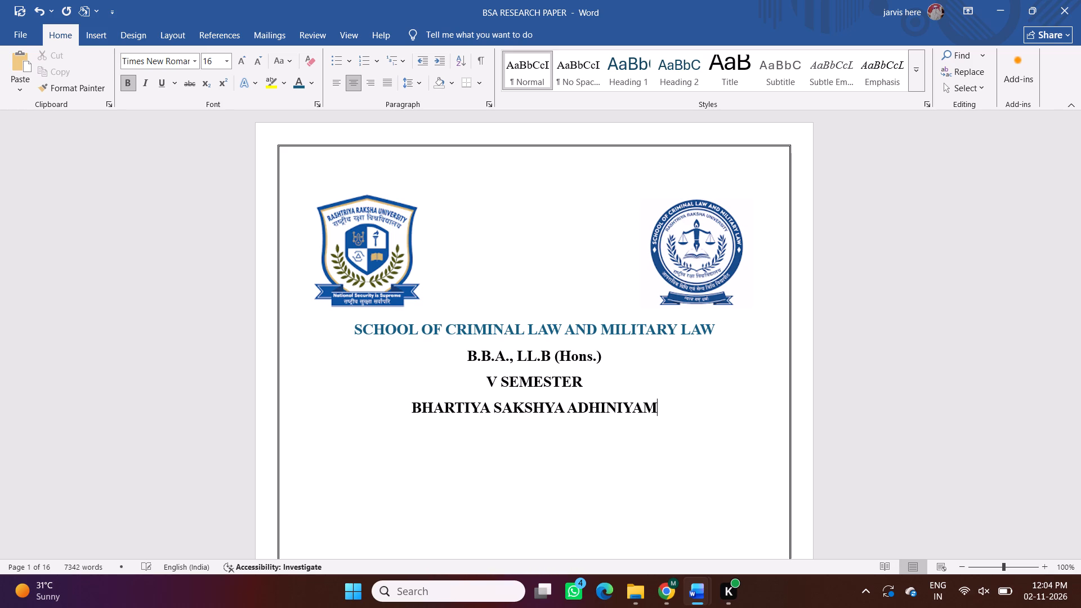
type(",20")
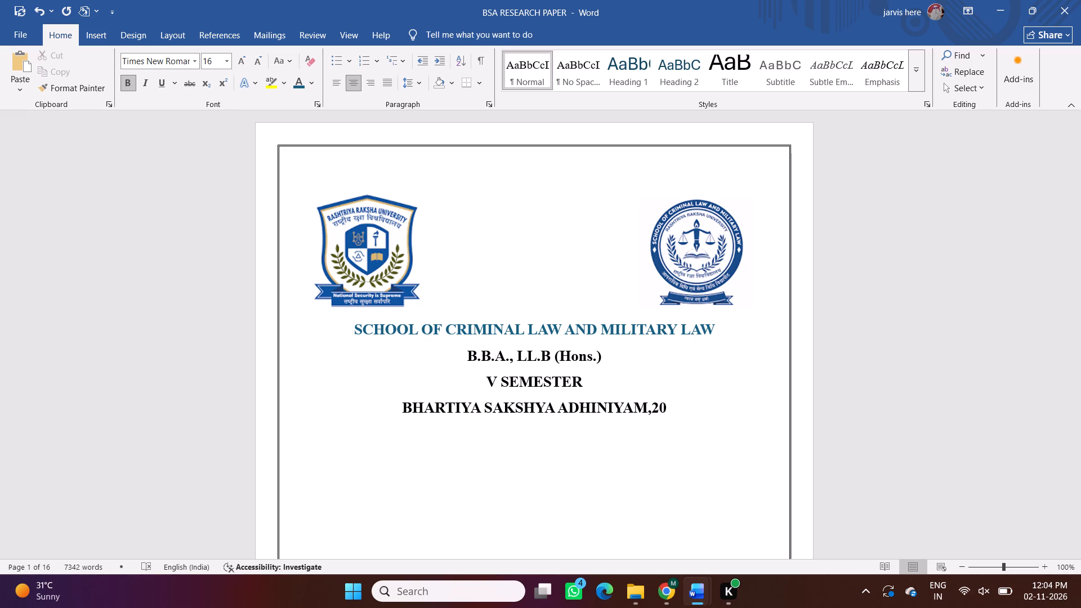
type("203")
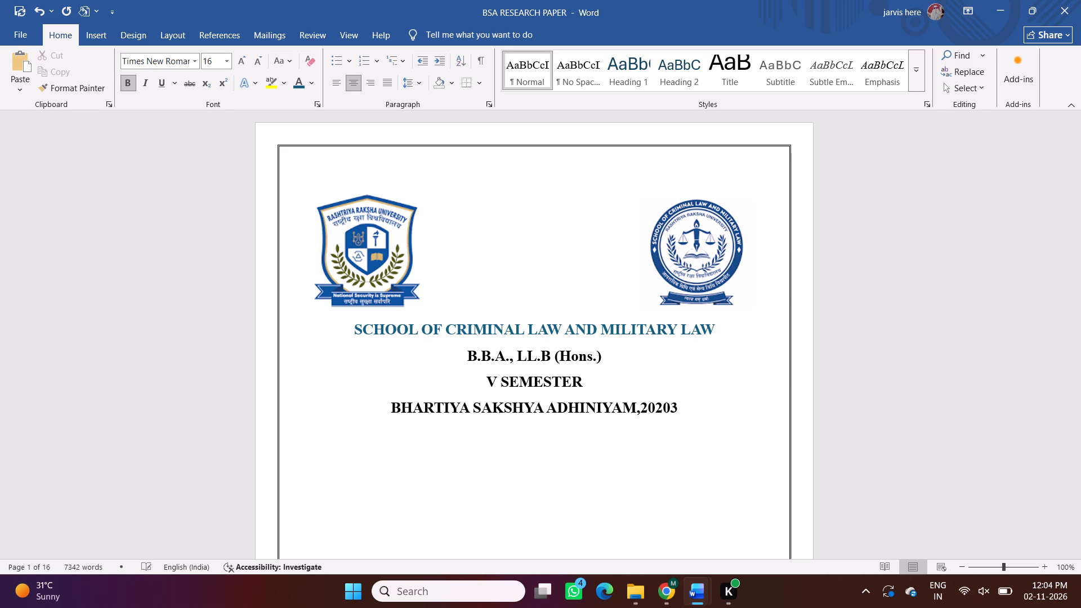
key("BackSpace")
key("BackSpace")
key("3")
key("Return")
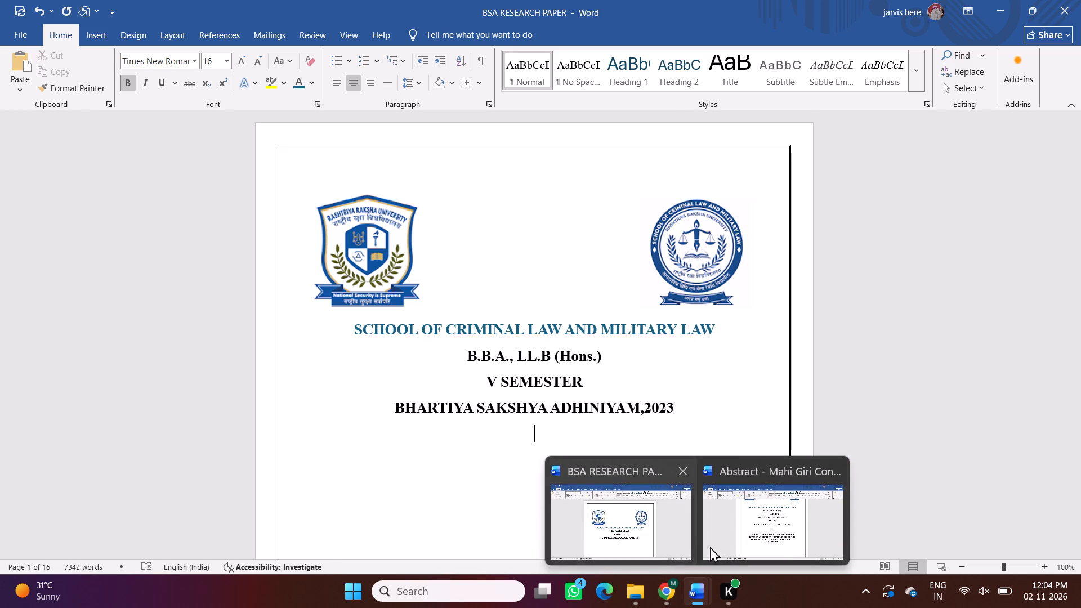
Copy the "(Under the supervision of" line from the Constitution abstract's cover page, leaving that document's text intact.
left_click(735, 544)
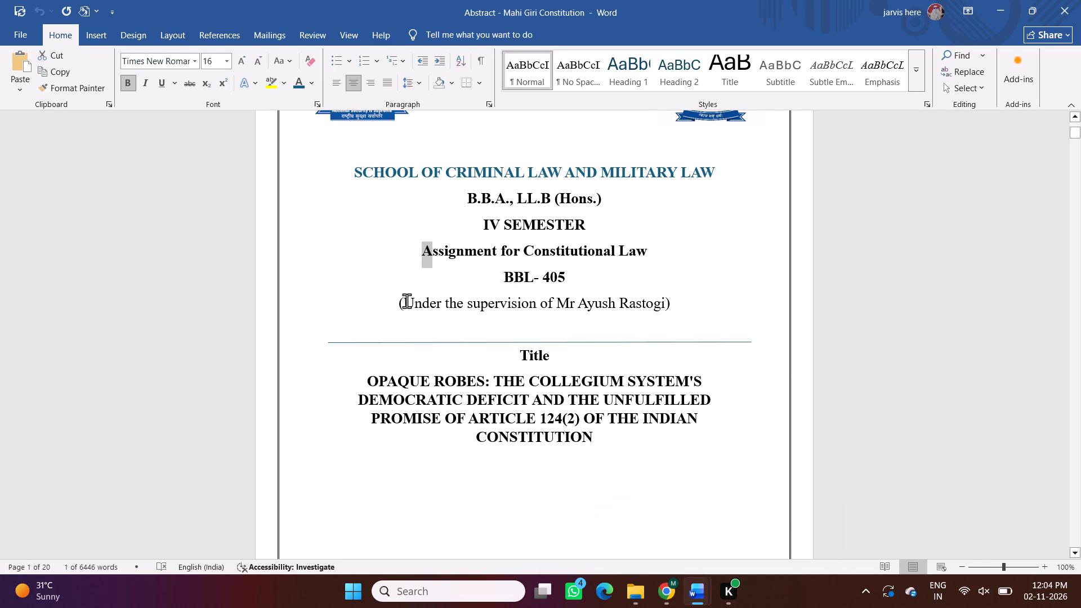
left_click_drag(400, 301, 657, 311)
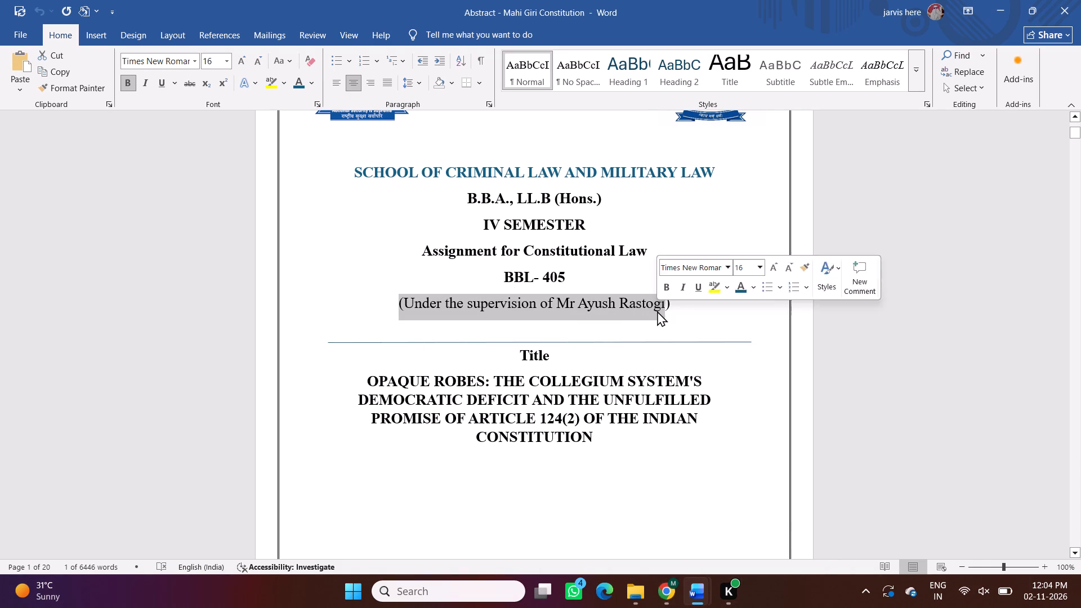
key("ctrl+x")
key("ctrl+z")
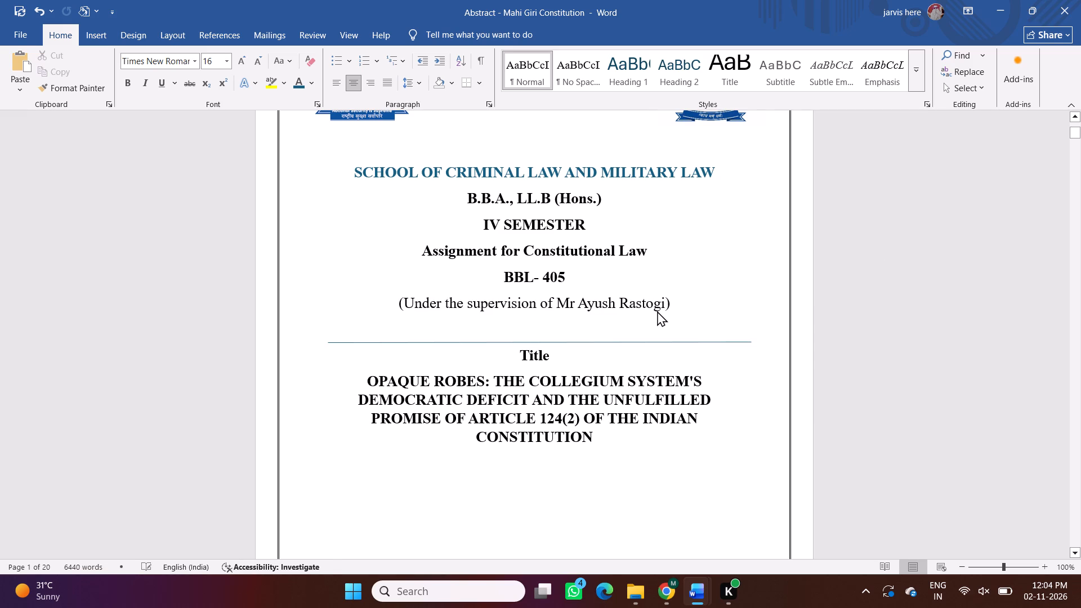
key("ctrl+c")
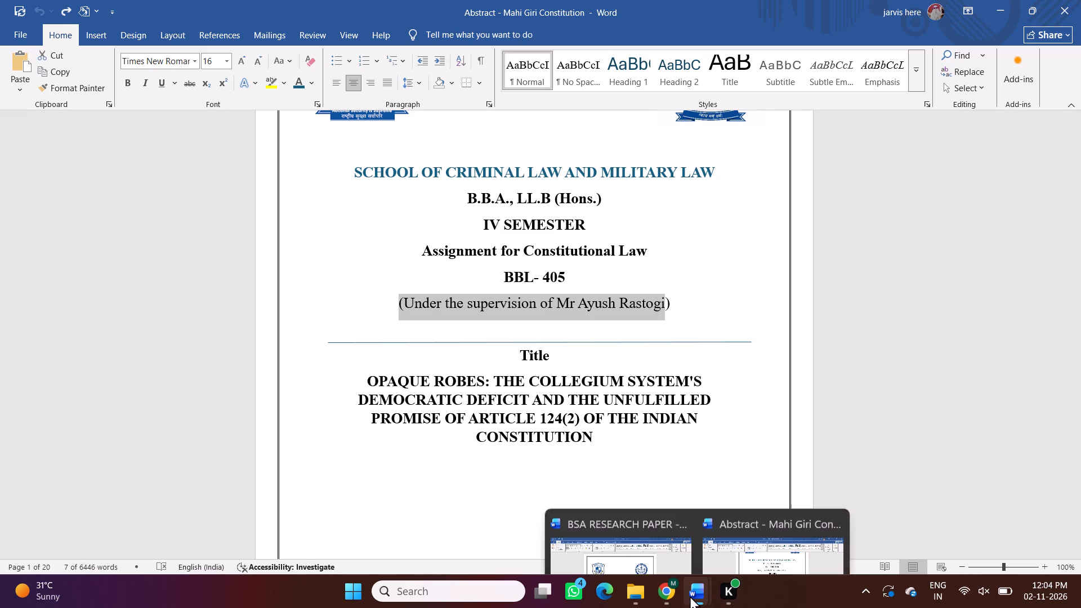
Paste the supervision line below BHARTIYA SAKSHYA ADHINIYAM,2023 on the BSA RESEARCH PAPER cover, replace the supervisor's name, and close the parenthesis.
left_click(635, 530)
key("ctrl+v")
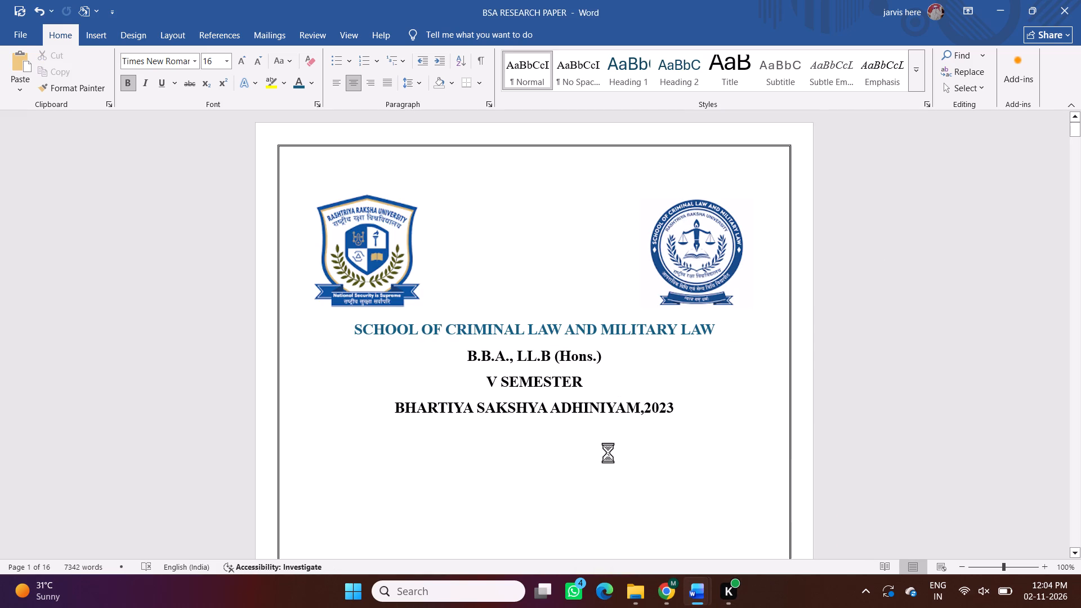
key("BackSpace")
key("BackSpace")
key("BackSpace")
key("BackSpace")
key("BackSpace")
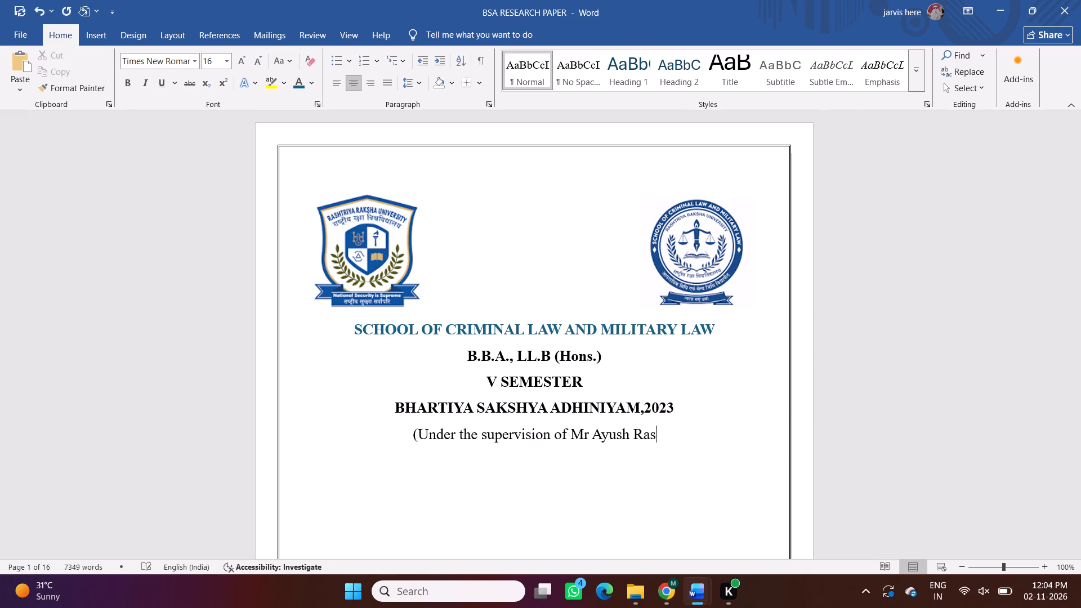
key("BackSpace")
key("BackSpace")
key("BackSpace")
key("BackSpace")
key("BackSpace")
key("BackSpace")
key("BackSpace")
key("BackSpace")
key("s")
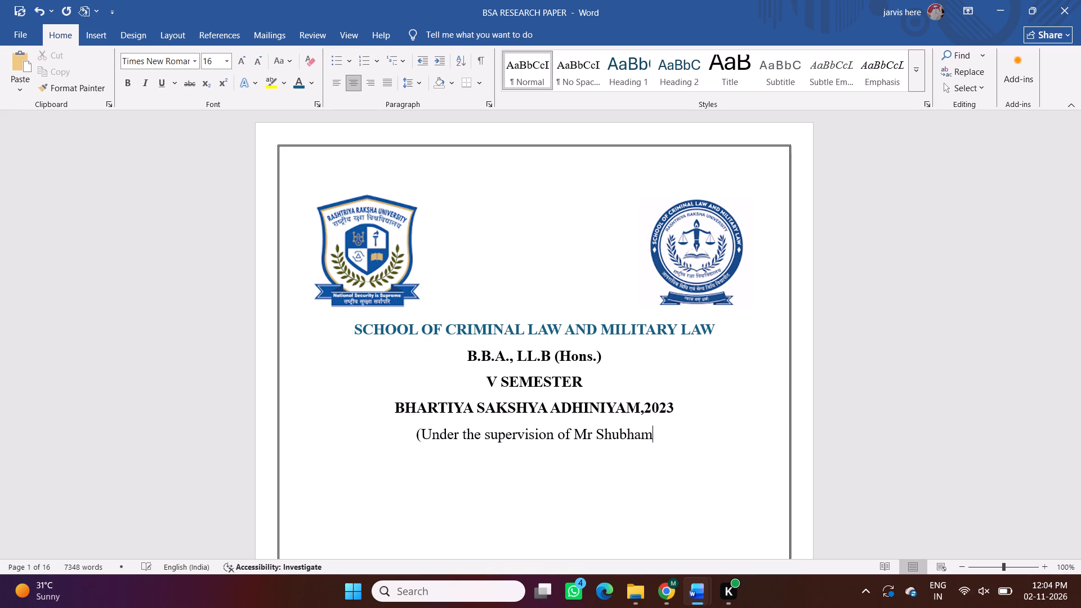
type("hrivasta")
key("v")
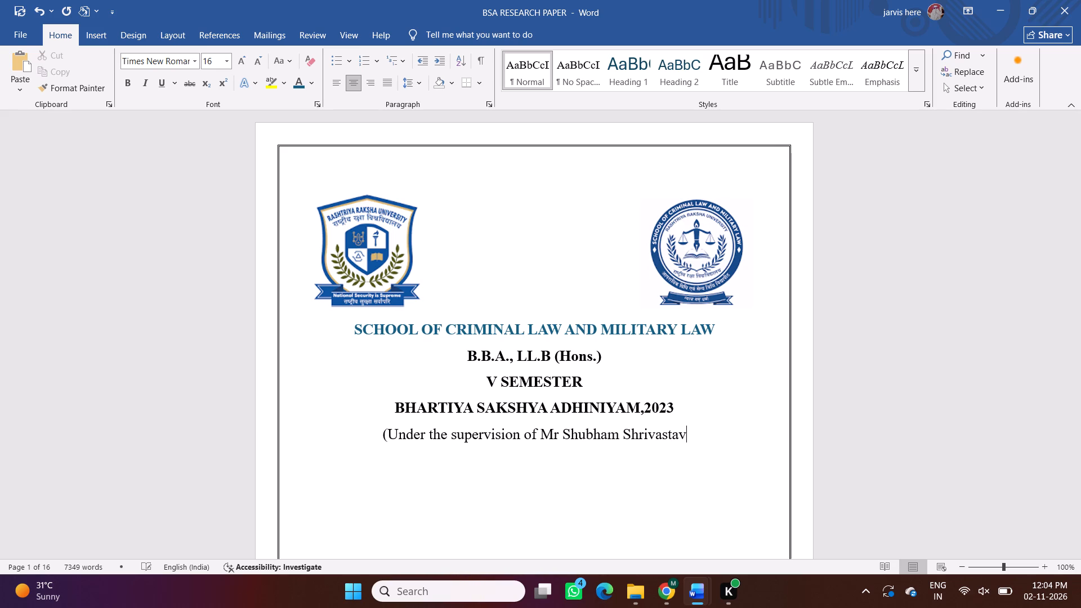
key("ctrl+0")
key("shift+parenright")
key("Return")
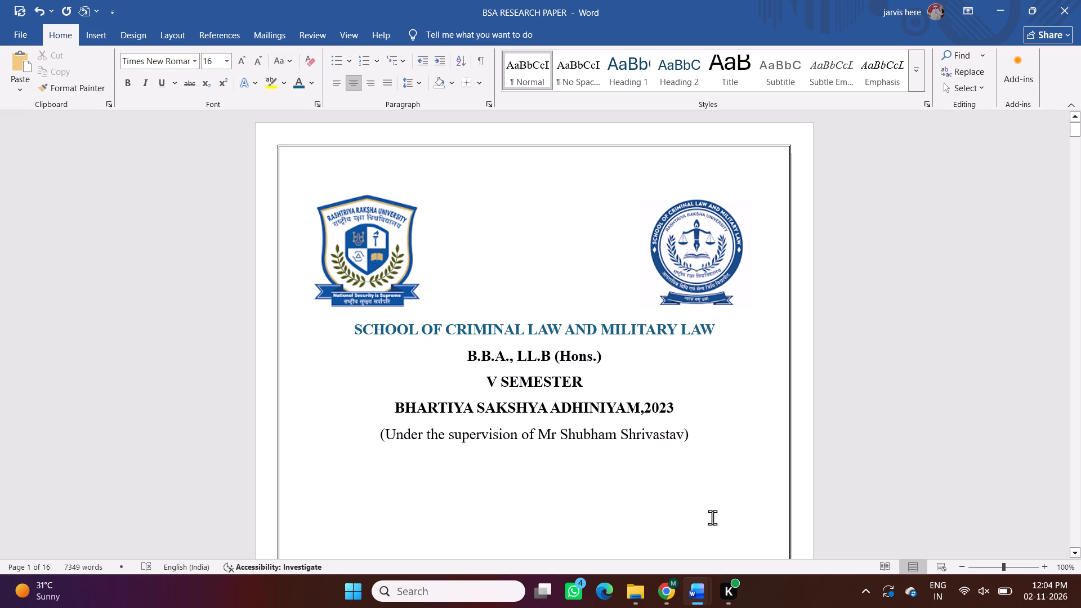
Following the Constitution cover's layout, draw a horizontal line about 6.5 inches wide below the supervision line on the BSA RESEARCH PAPER cover.
left_click(747, 519)
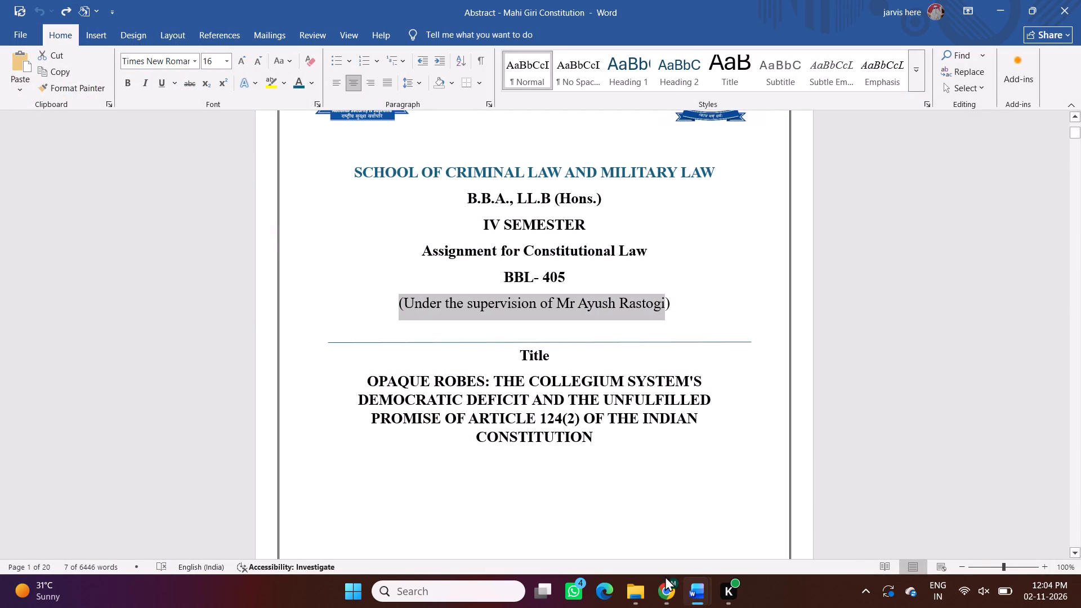
left_click(722, 546)
left_click(643, 534)
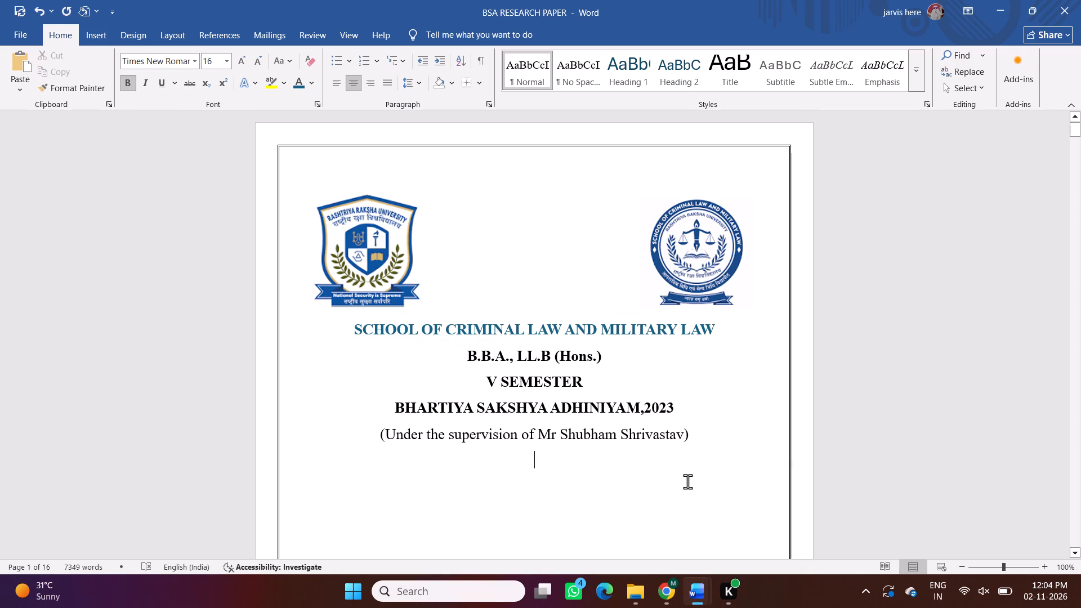
left_click(122, 41)
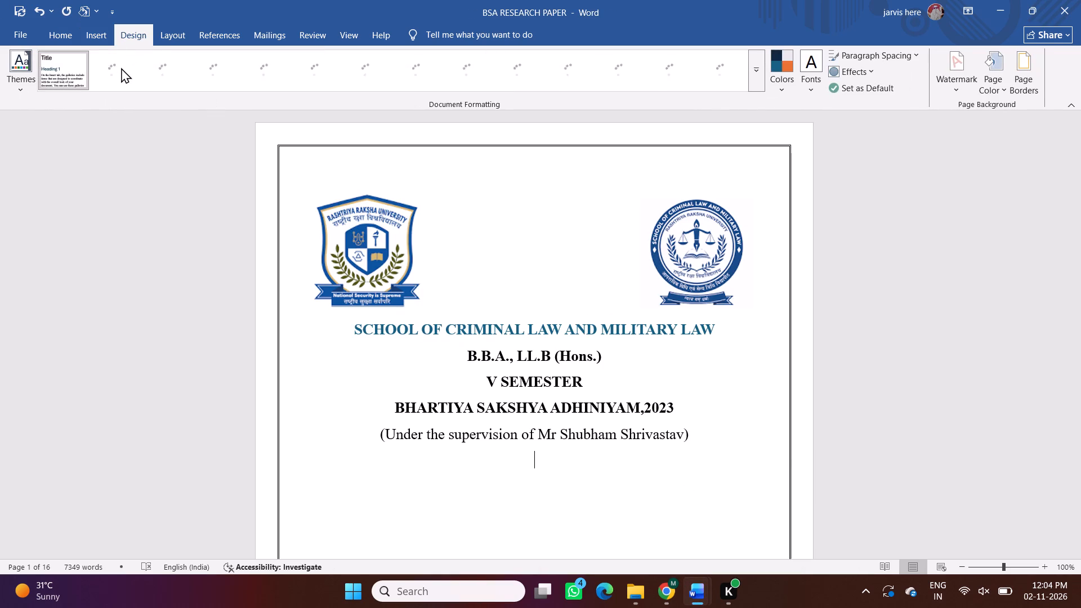
left_click(88, 39)
left_click(193, 86)
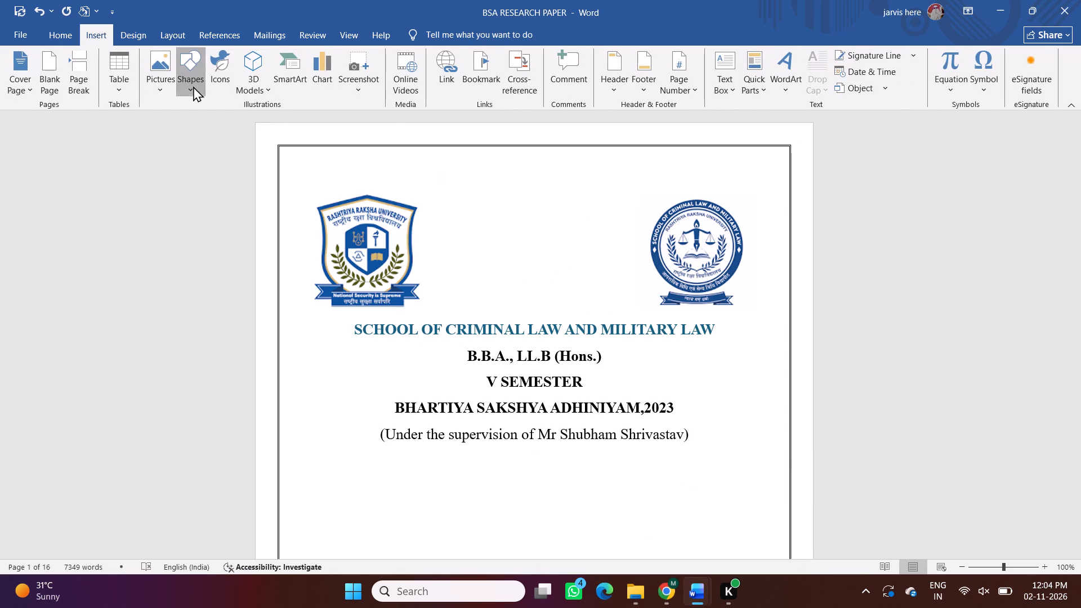
left_click(202, 123)
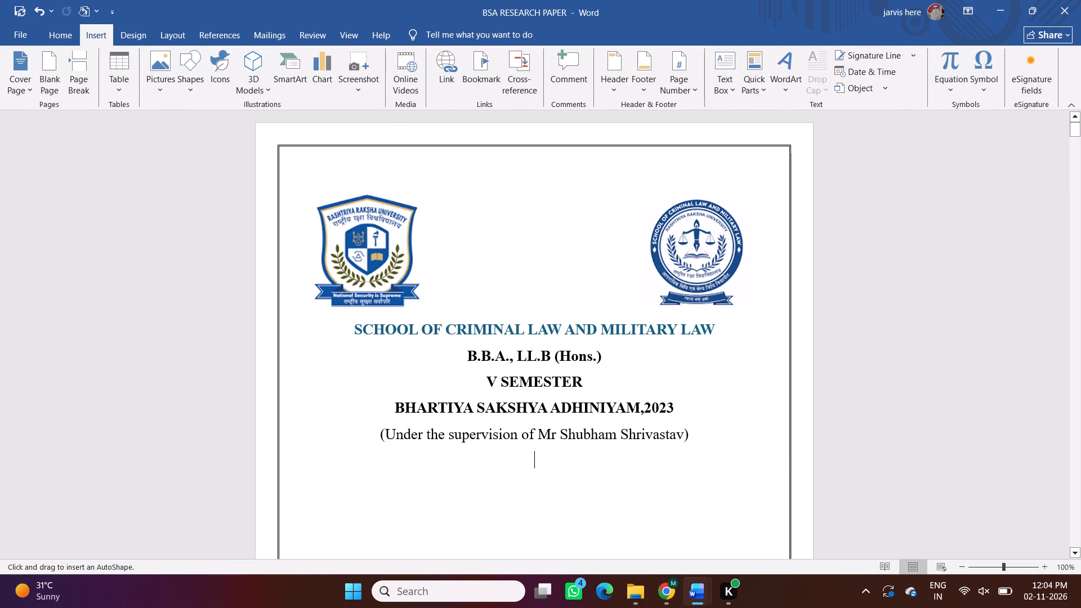
left_click_drag(754, 471, 629, 480)
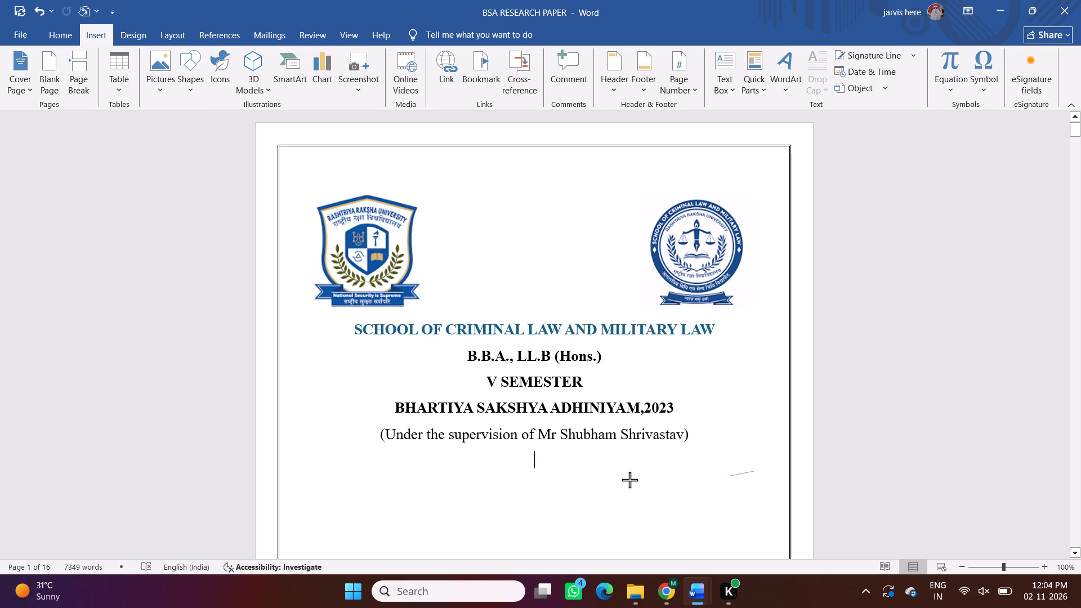
left_click_drag(629, 480, 336, 470)
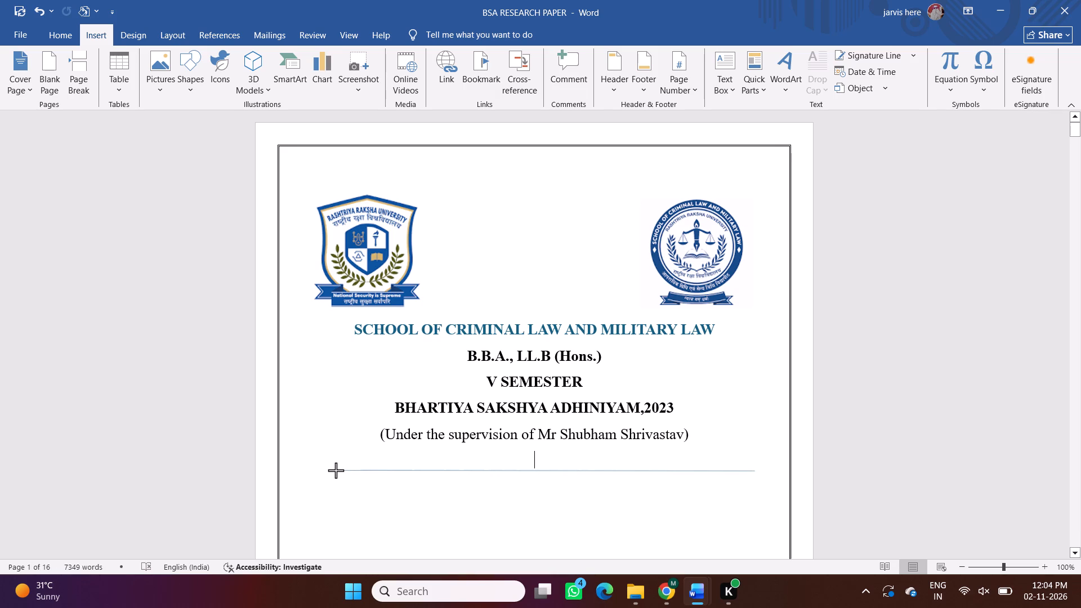
left_click_drag(336, 470, 318, 470)
Add the heading TITLE below the horizontal line, set its font colour to Automatic, and start new lines beneath it.
scroll(414, 506, "down", 1)
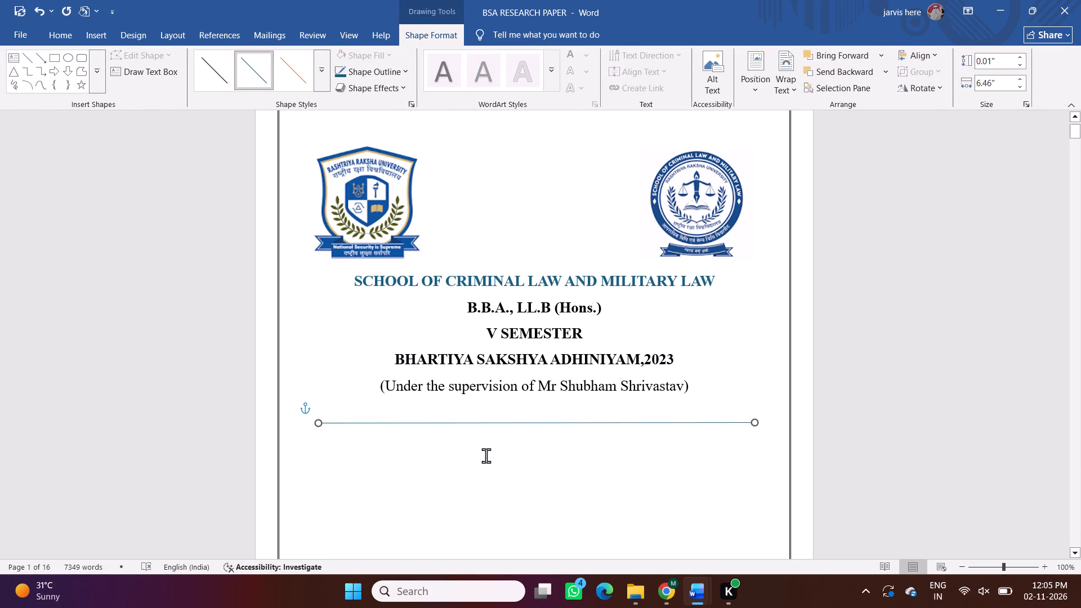
left_click(486, 455)
double_click(499, 449)
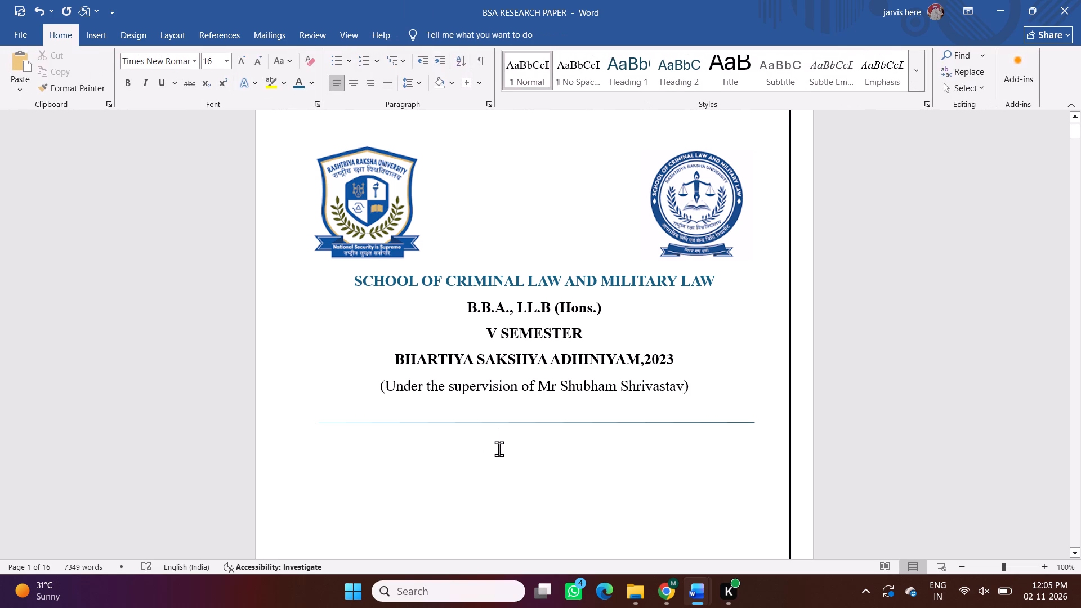
type("TITLE")
left_click_drag(551, 442, 498, 440)
left_click(309, 80)
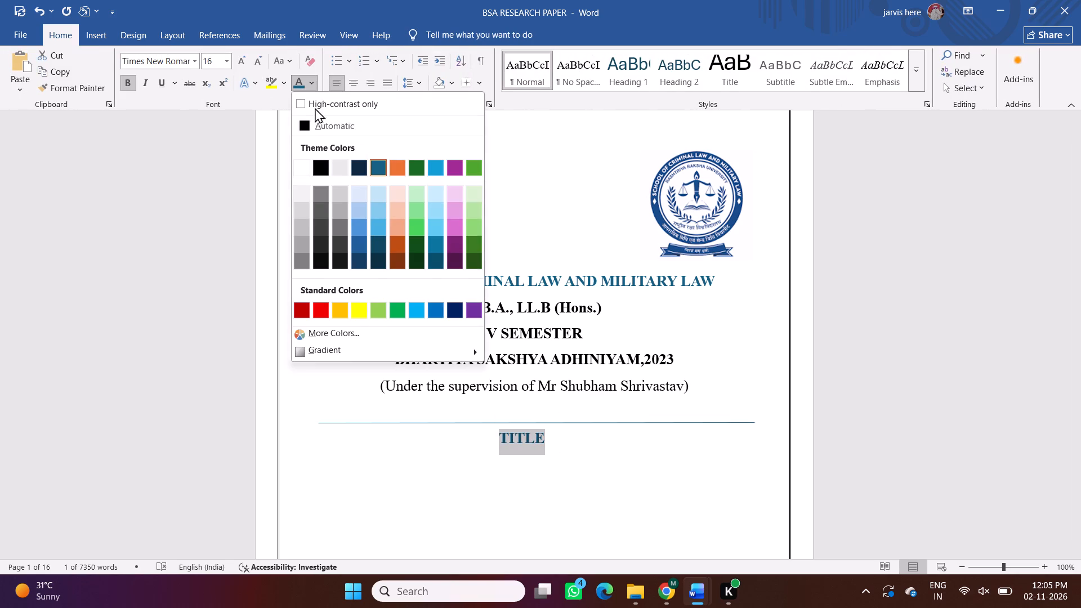
left_click(302, 128)
left_click(576, 444)
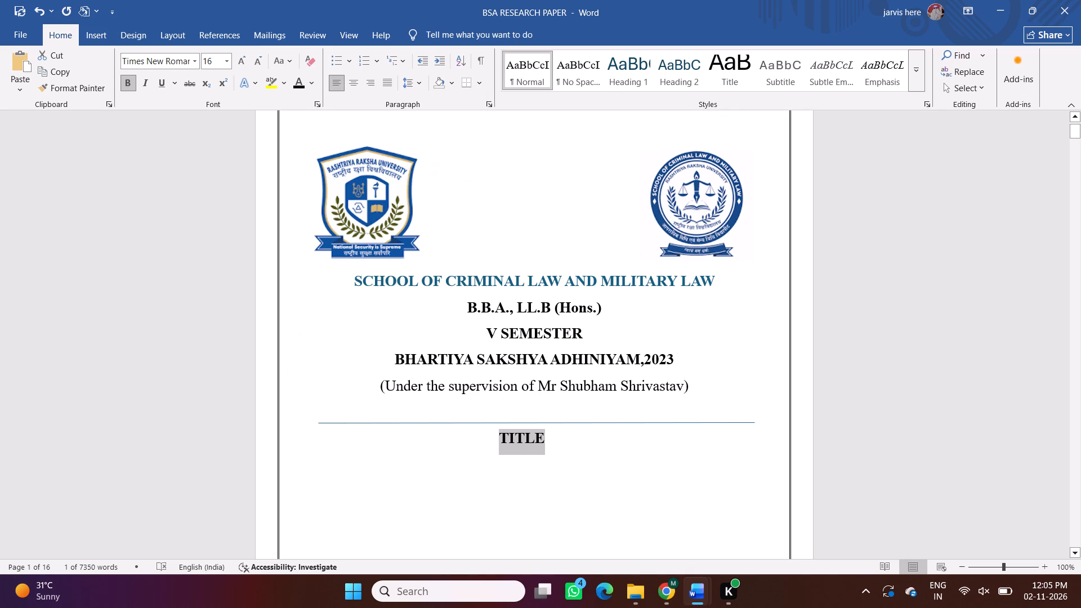
key("Return")
scroll(592, 508, "down", 1)
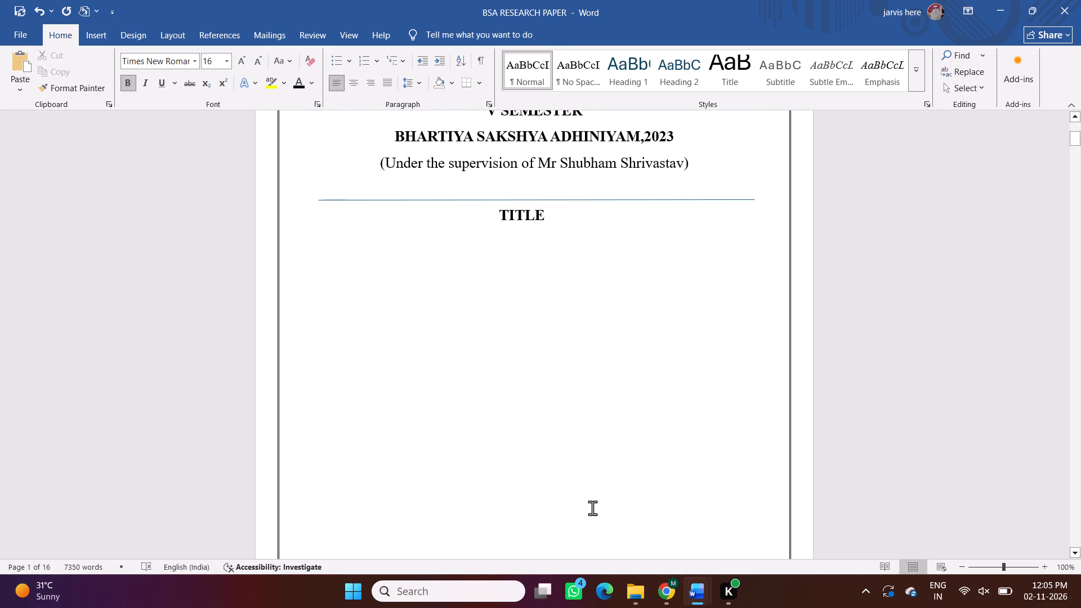
key("Return")
Move the blue EVIDENCE IN THE AGE OF ARTIFICIAL INTELLIGENCE title from above ABSTRACT on page 2 to directly below TITLE on the cover.
scroll(592, 508, "down", 1)
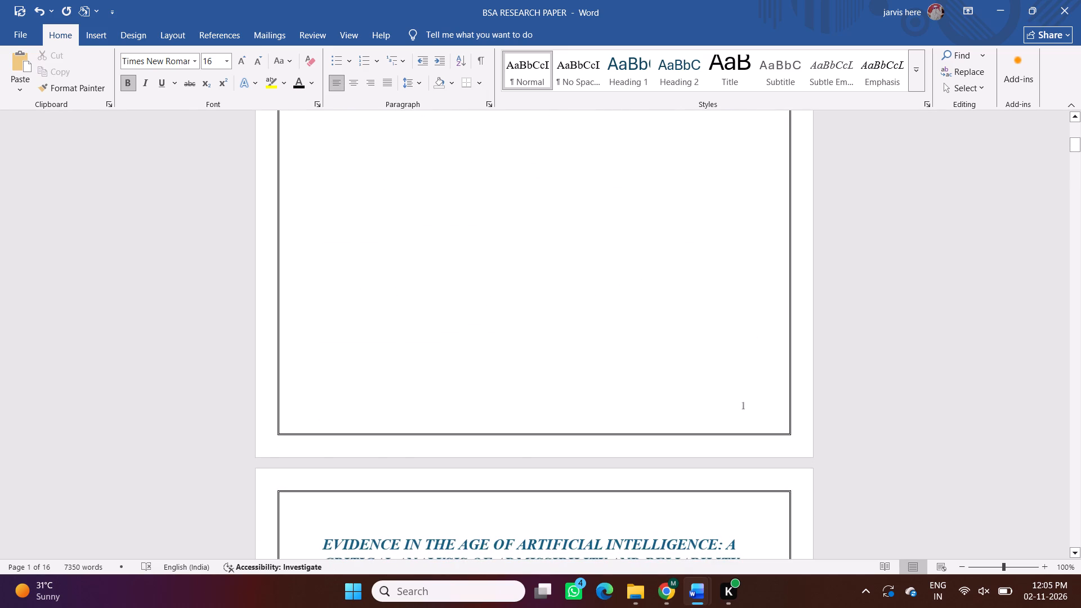
left_click(592, 508)
scroll(592, 508, "down", 1)
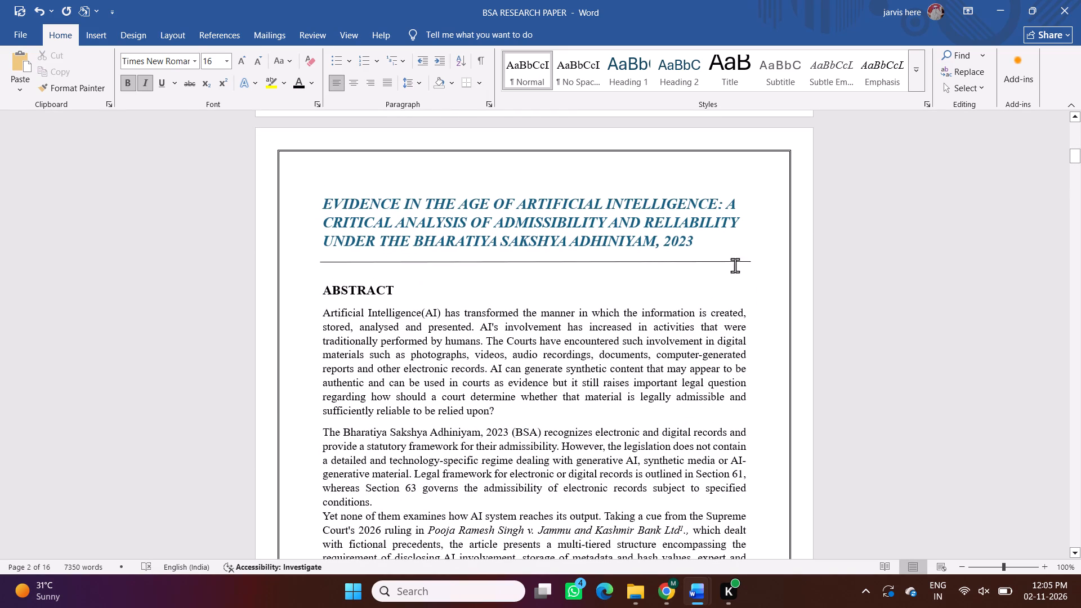
left_click_drag(698, 243, 320, 196)
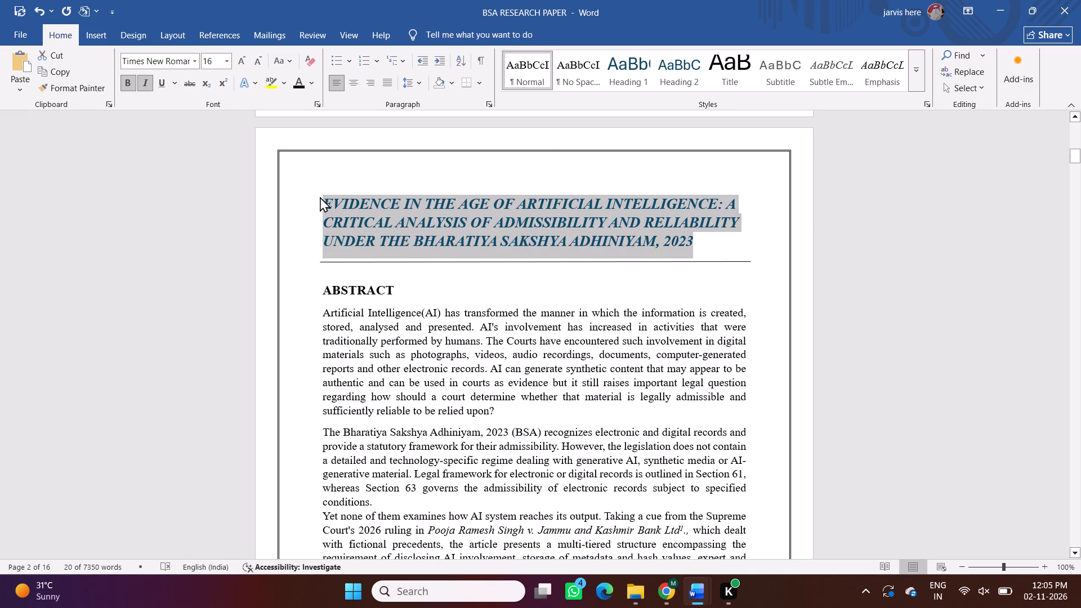
key("ctrl+x")
scroll(320, 196, "up", 1)
key("ctrl+v")
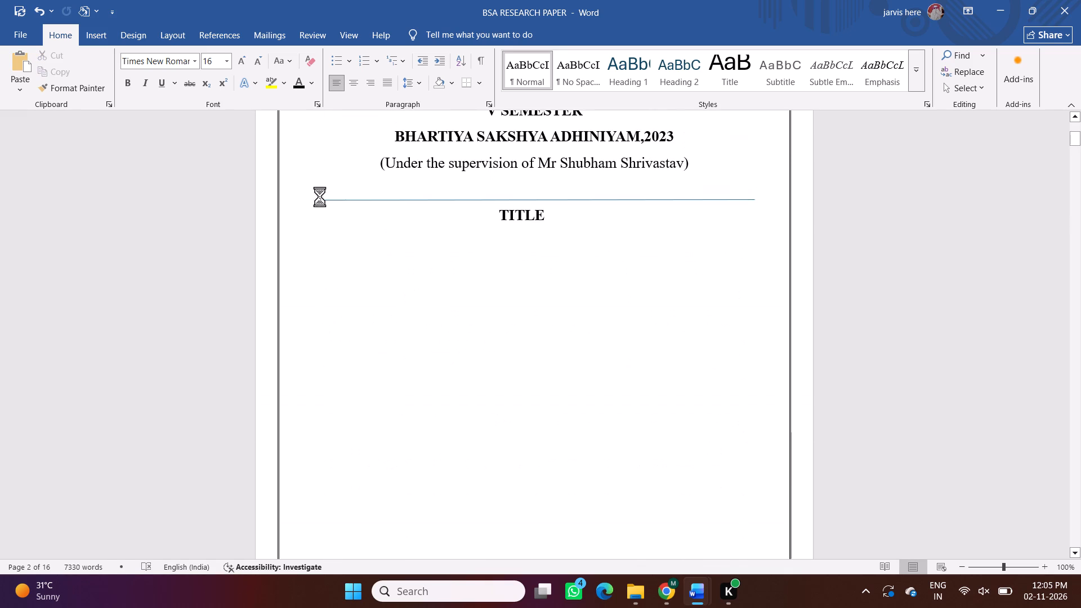
key("ctrl+z")
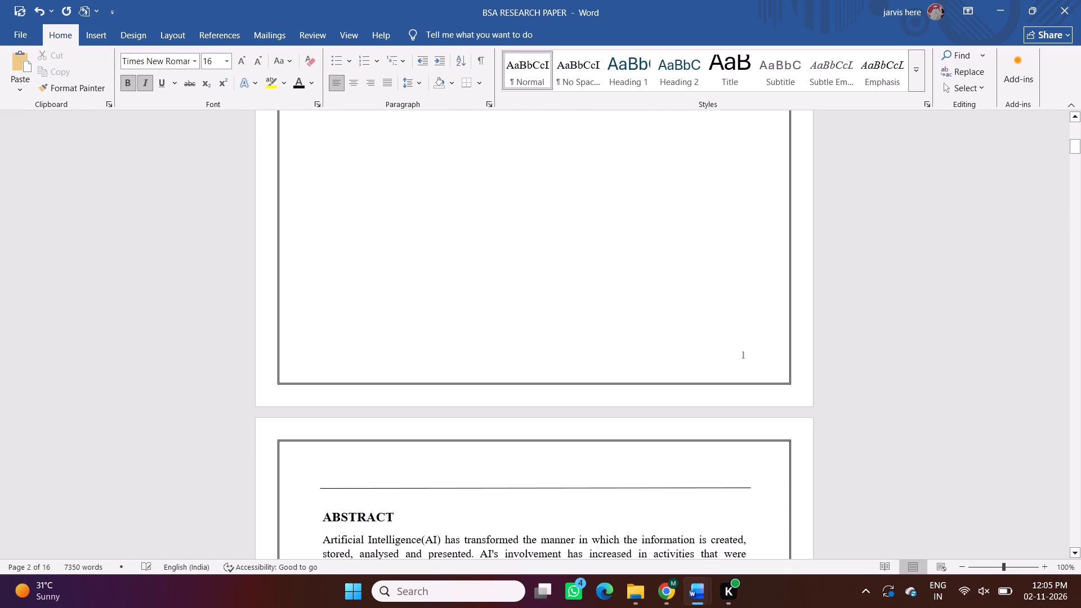
scroll(320, 196, "up", 1)
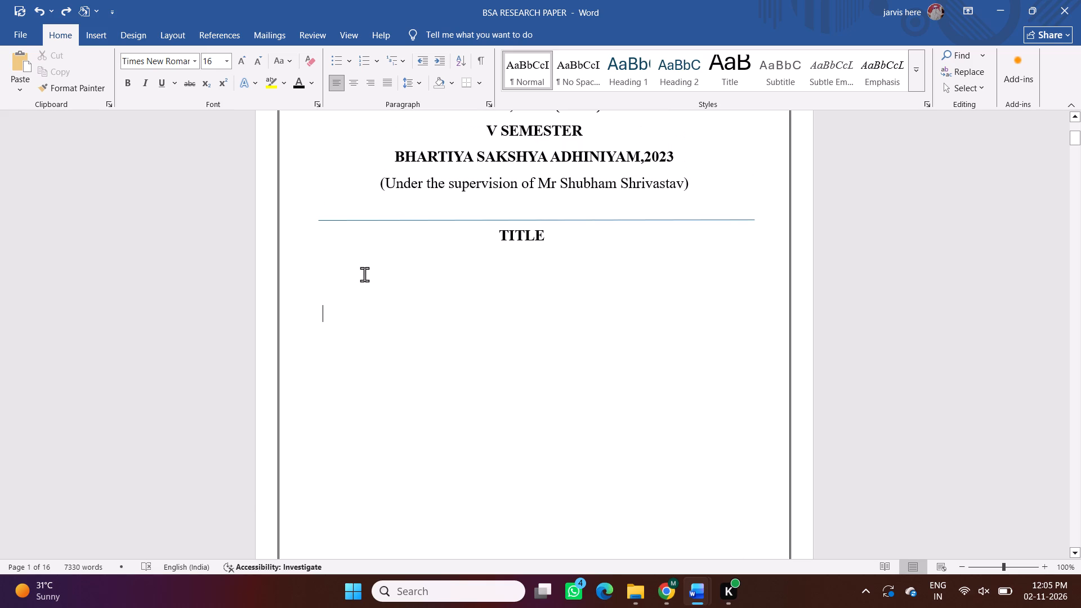
double_click(364, 274)
left_click(364, 274)
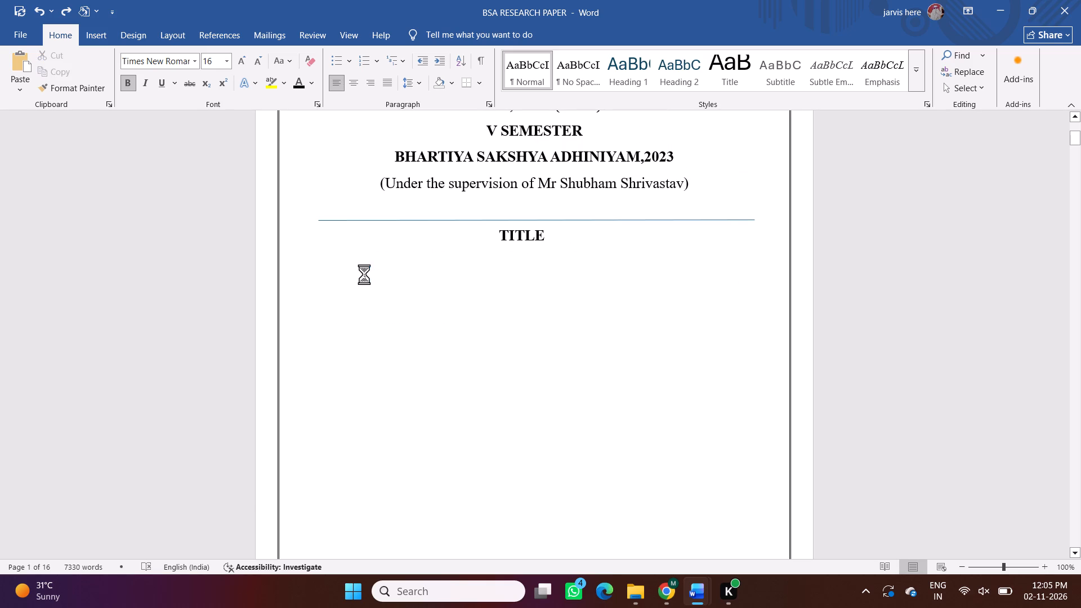
key("ctrl+v")
left_click(356, 263)
key("BackSpace")
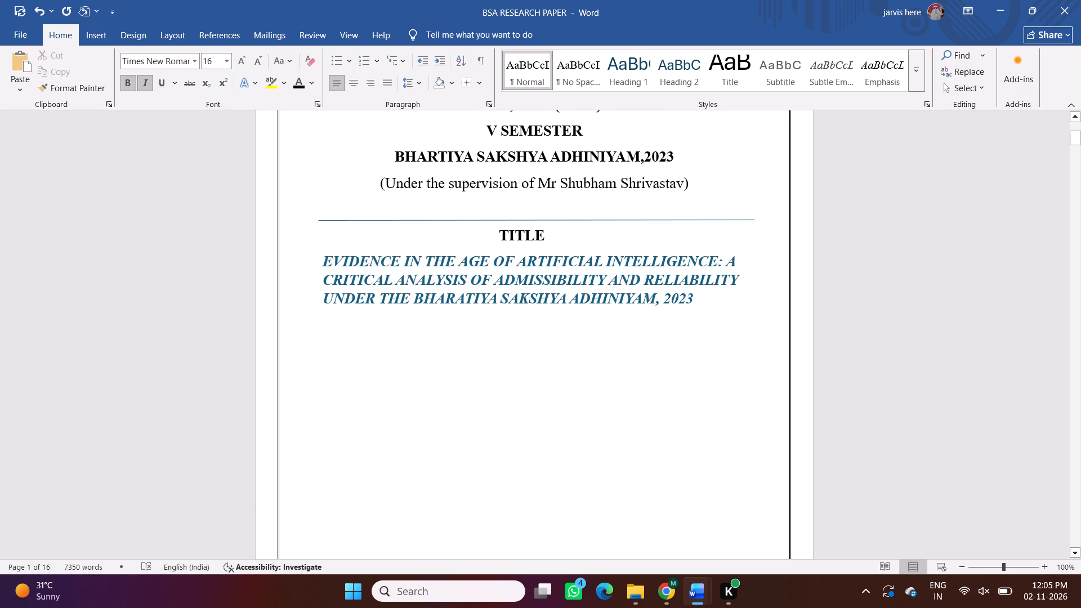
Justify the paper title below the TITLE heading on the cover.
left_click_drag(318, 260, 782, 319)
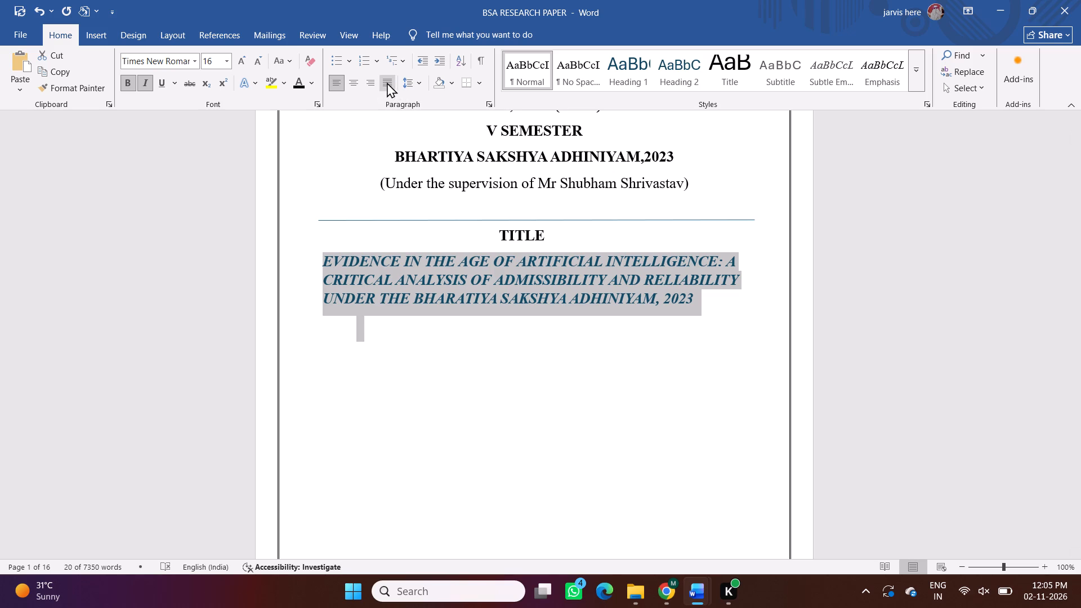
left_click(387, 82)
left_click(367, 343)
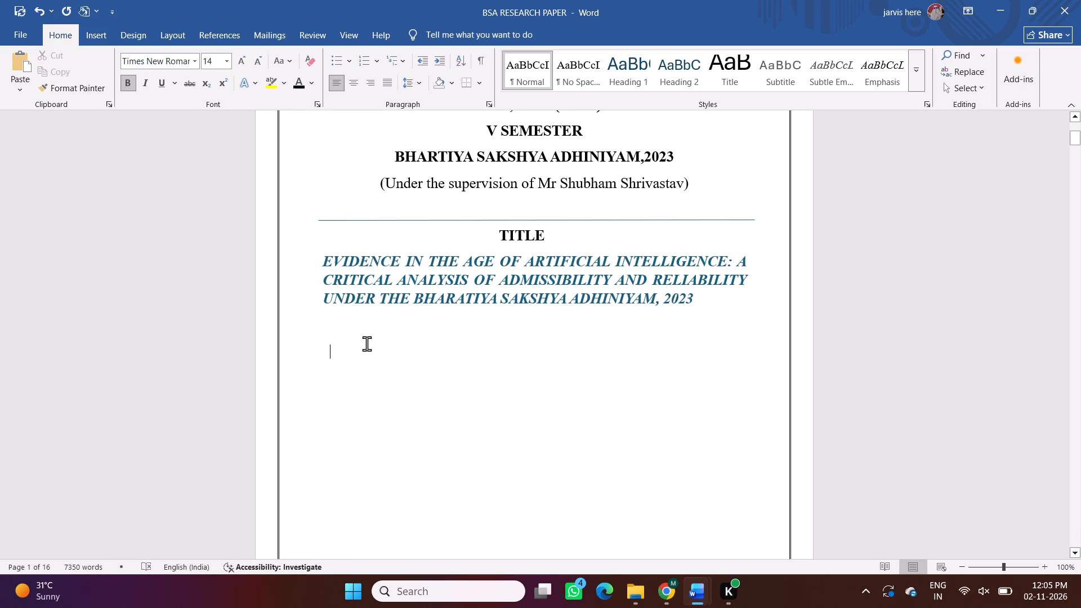
Copy the Submitted by / Submitted to block, including the Batch line, from the bottom of the Constitution abstract's cover page.
left_click(559, 362)
scroll(559, 362, "down", 2)
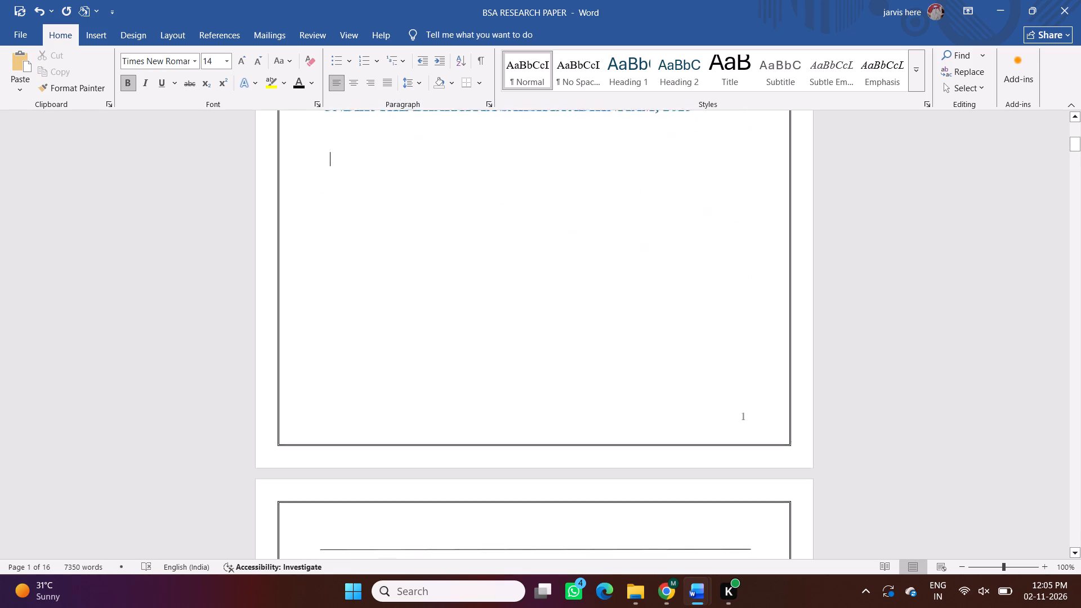
scroll(559, 362, "down", 1)
scroll(559, 362, "up", 4)
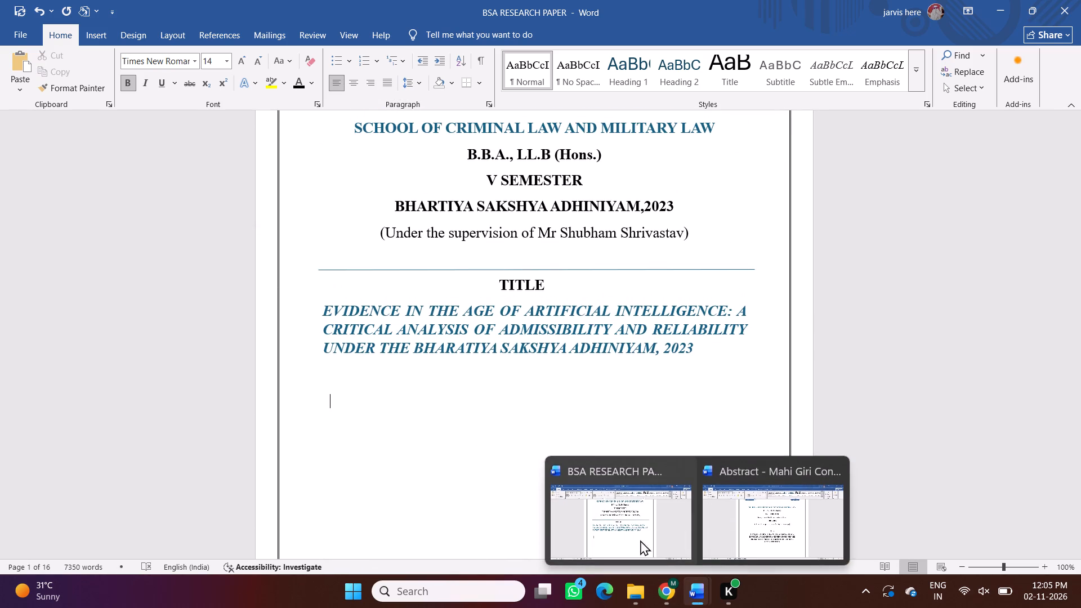
left_click(609, 520)
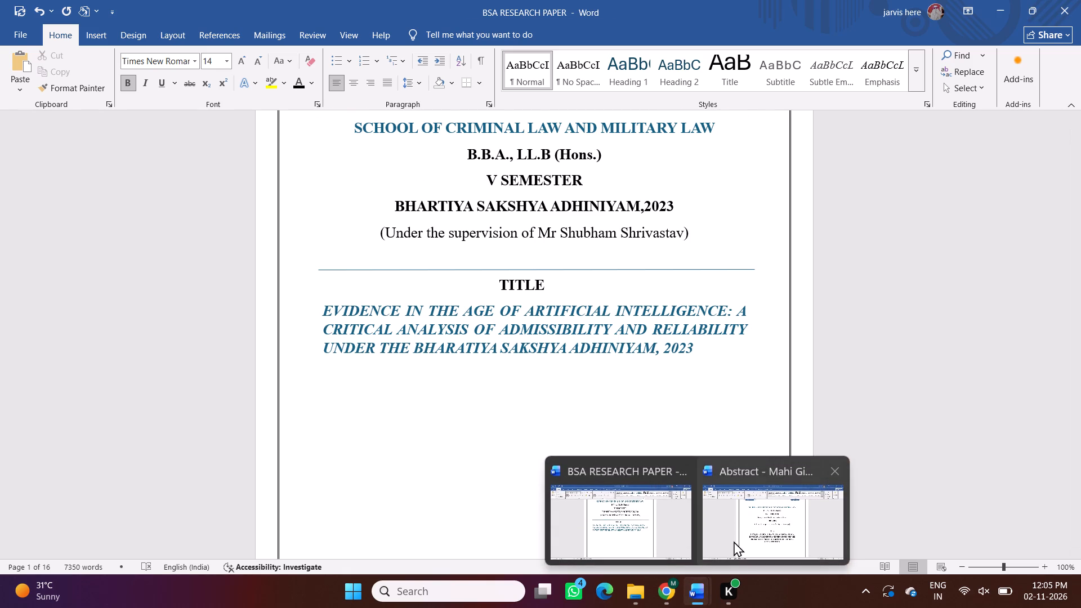
left_click(734, 541)
scroll(469, 439, "down", 3)
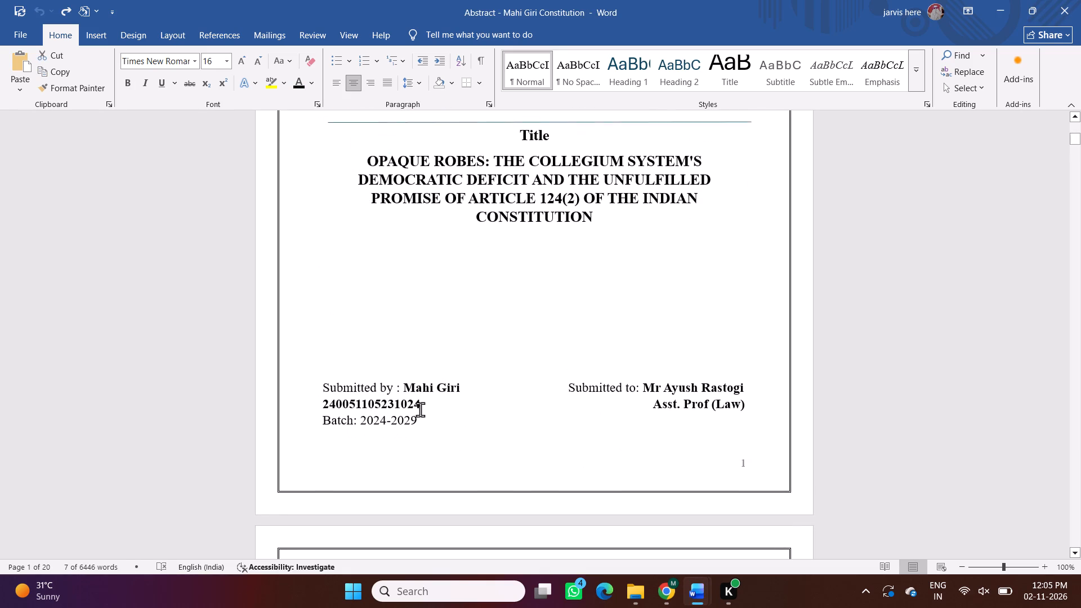
left_click_drag(315, 386, 740, 419)
key("ctrl+c")
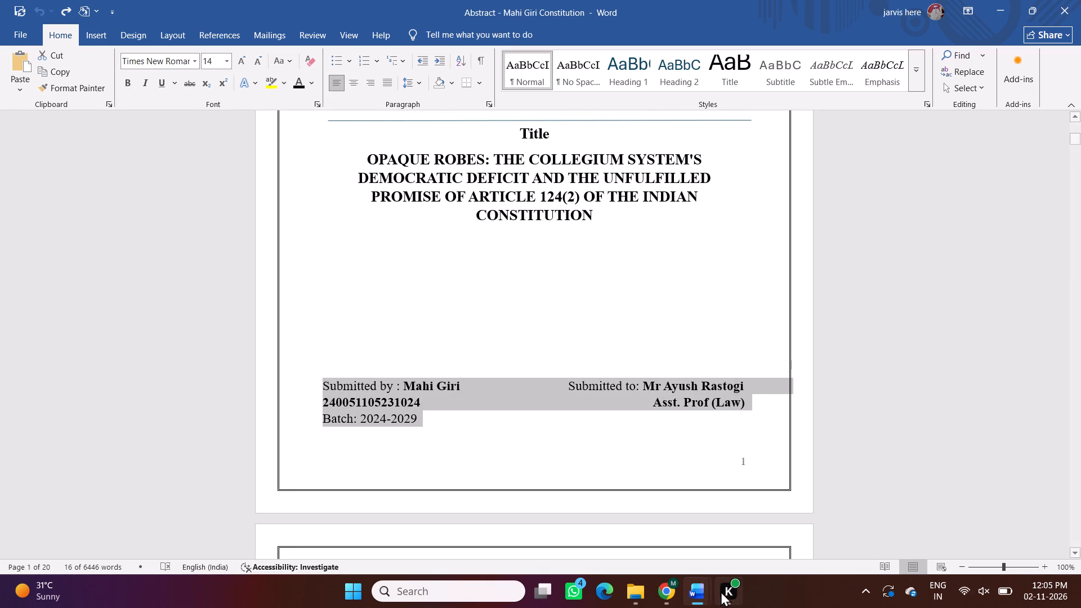
Back in BSA RESEARCH PAPER, make the paper title below TITLE black and centre it.
left_click(649, 538)
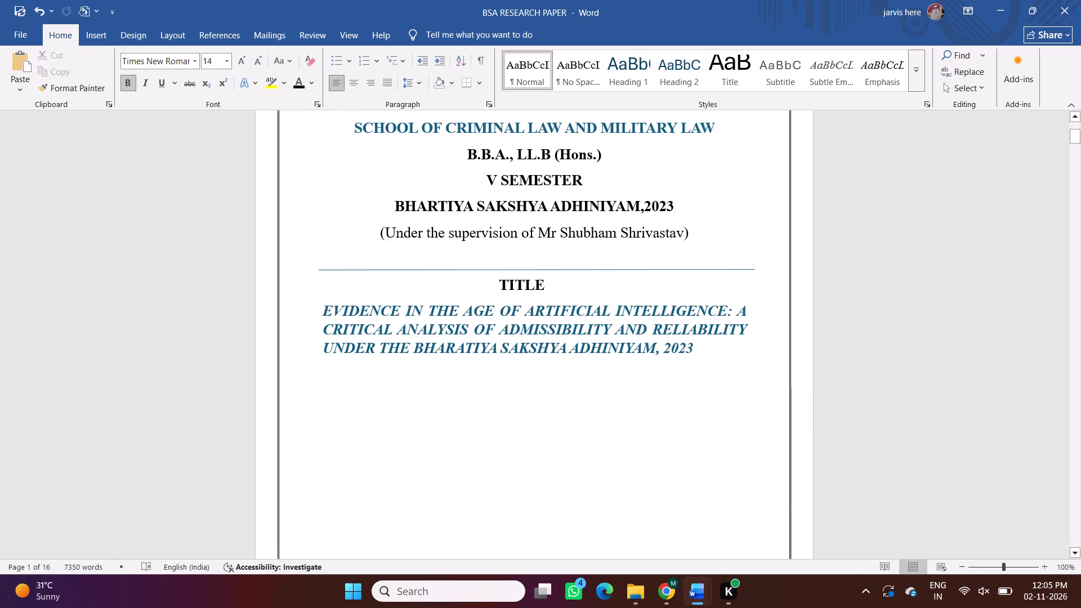
left_click_drag(725, 360, 311, 309)
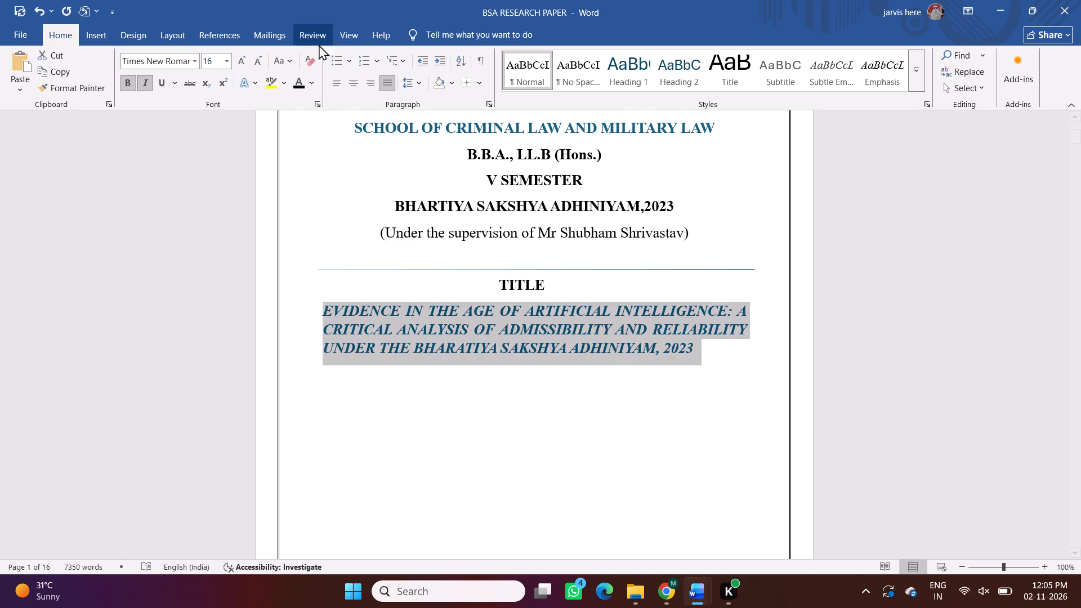
left_click(297, 83)
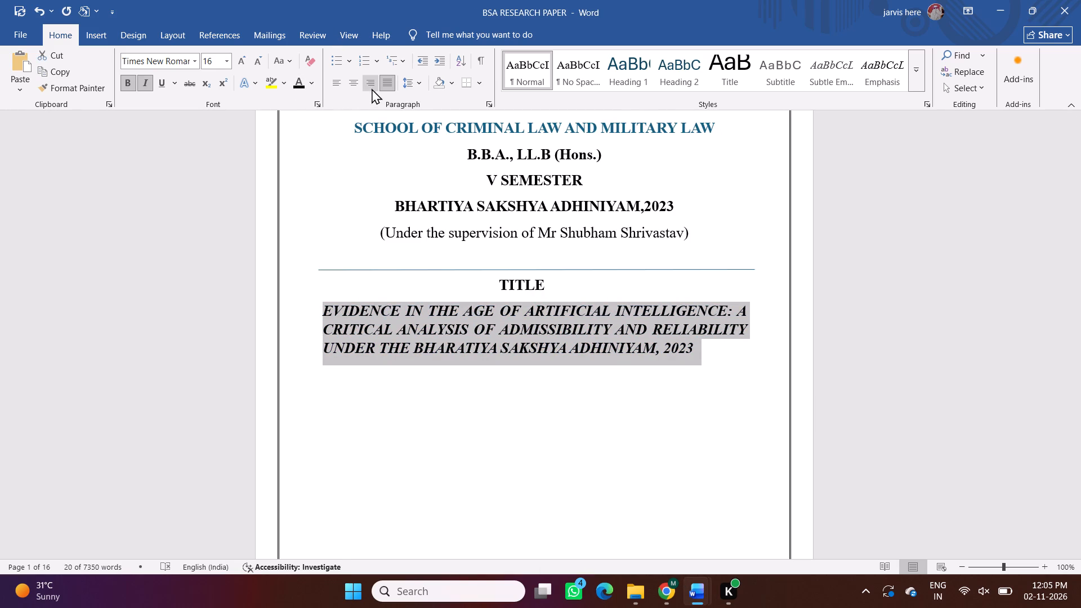
left_click(355, 86)
left_click(412, 408)
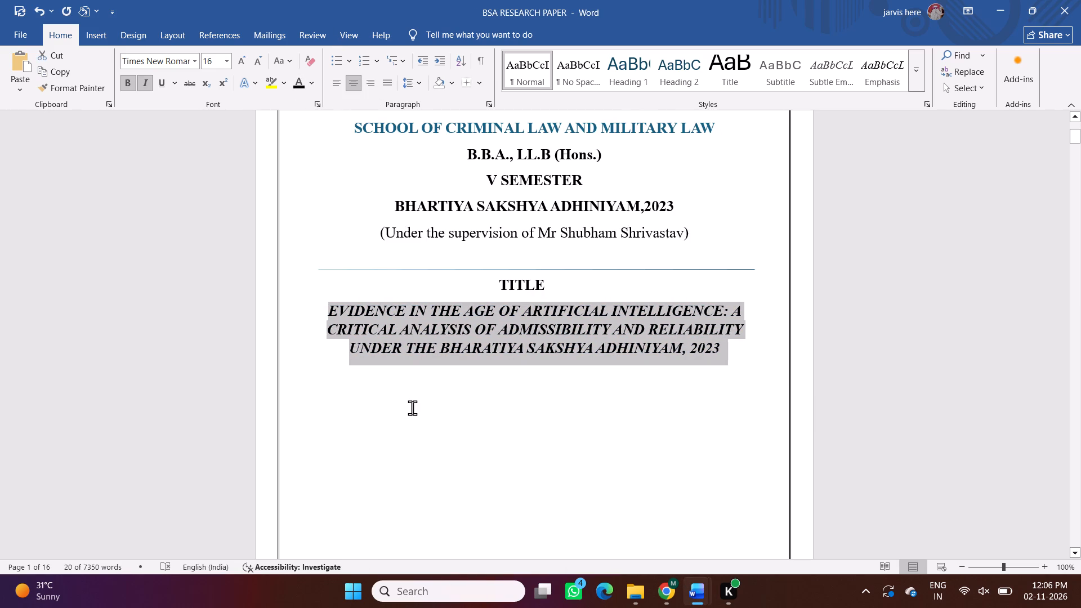
Insert the line RESEARCH PAPER between V SEMESTER and BHARTIYA SAKSHYA ADHINIYAM,2023 on the cover.
scroll(412, 408, "up", 1)
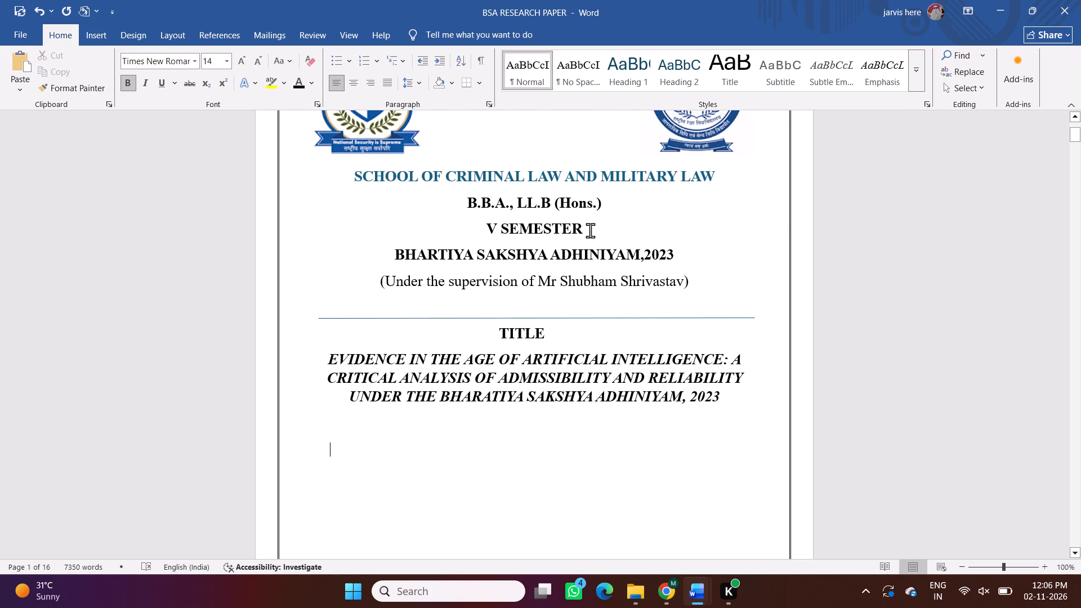
left_click(590, 230)
key("Return")
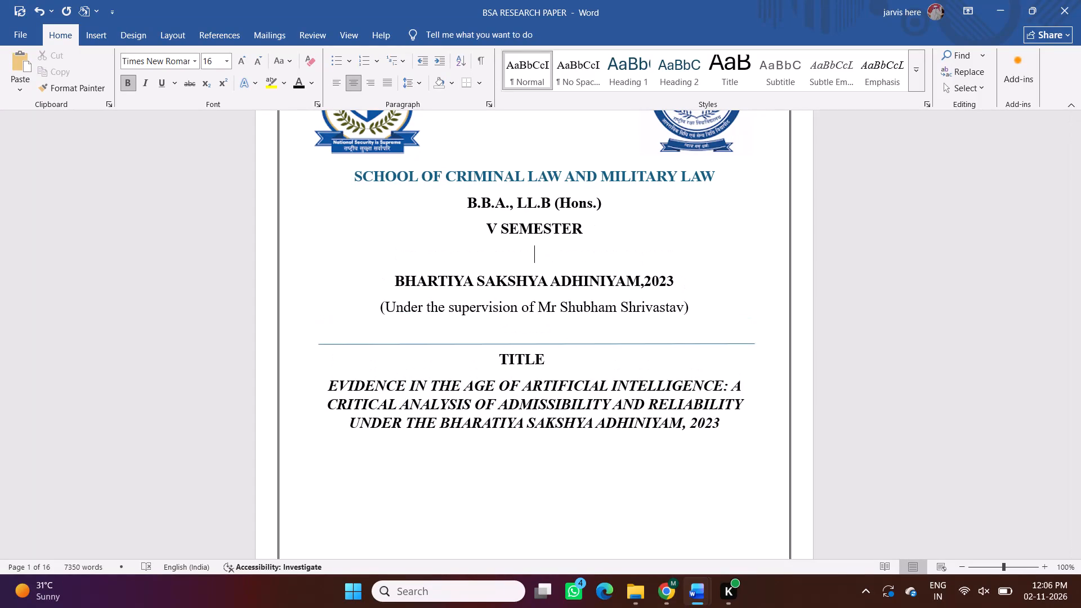
key("r")
type("esearch")
key("BackSpace")
key("BackSpace")
key("BackSpace")
key("BackSpace")
key("BackSpace")
key("BackSpace")
key("BackSpace")
type("ESEARCH PAPER")
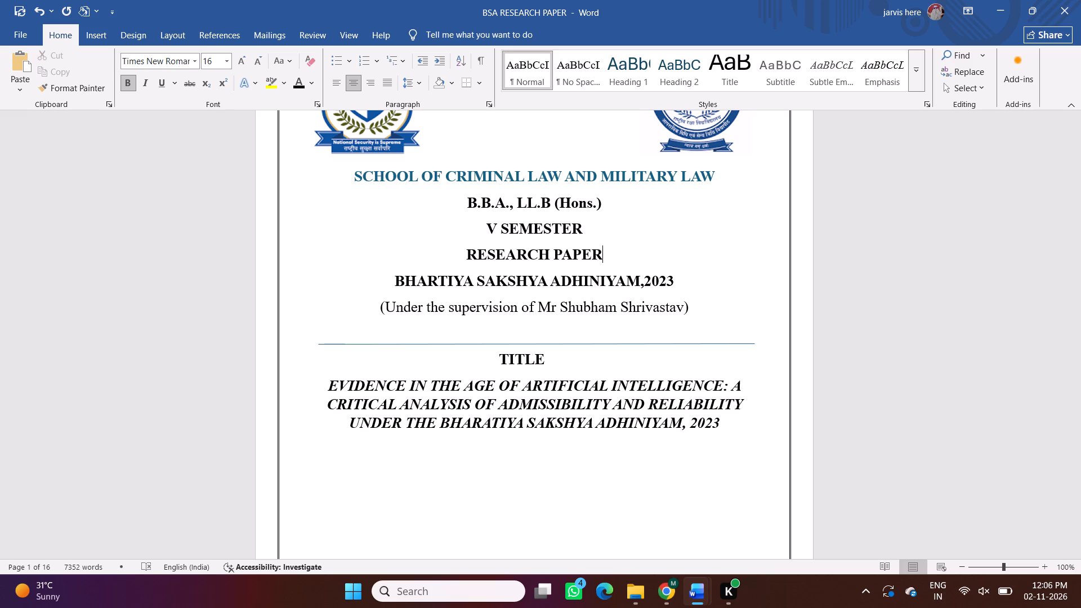
Paste the copied Submitted by / Submitted to block below the paper title and pull it up onto the cover page.
scroll(384, 511, "down", 1)
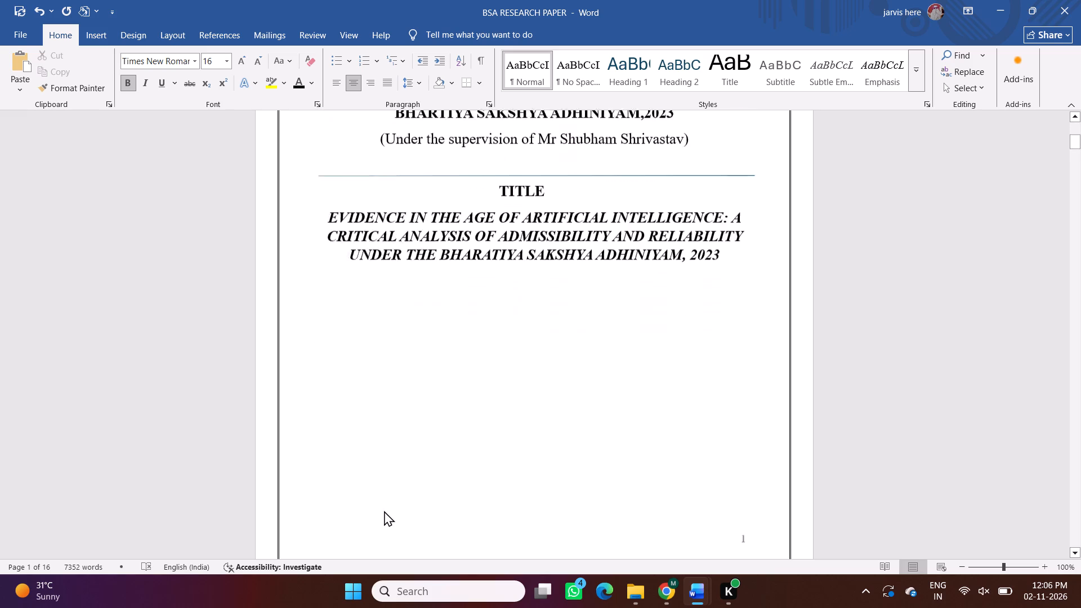
scroll(384, 511, "down", 1)
double_click(337, 396)
double_click(337, 396)
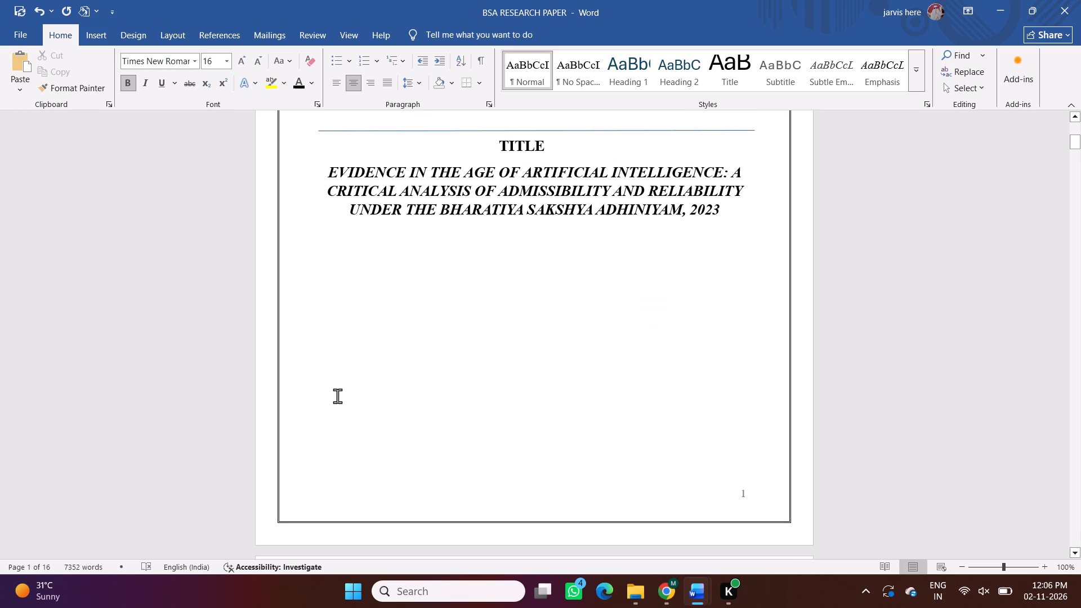
left_click(767, 245)
double_click(321, 408)
left_click(321, 408)
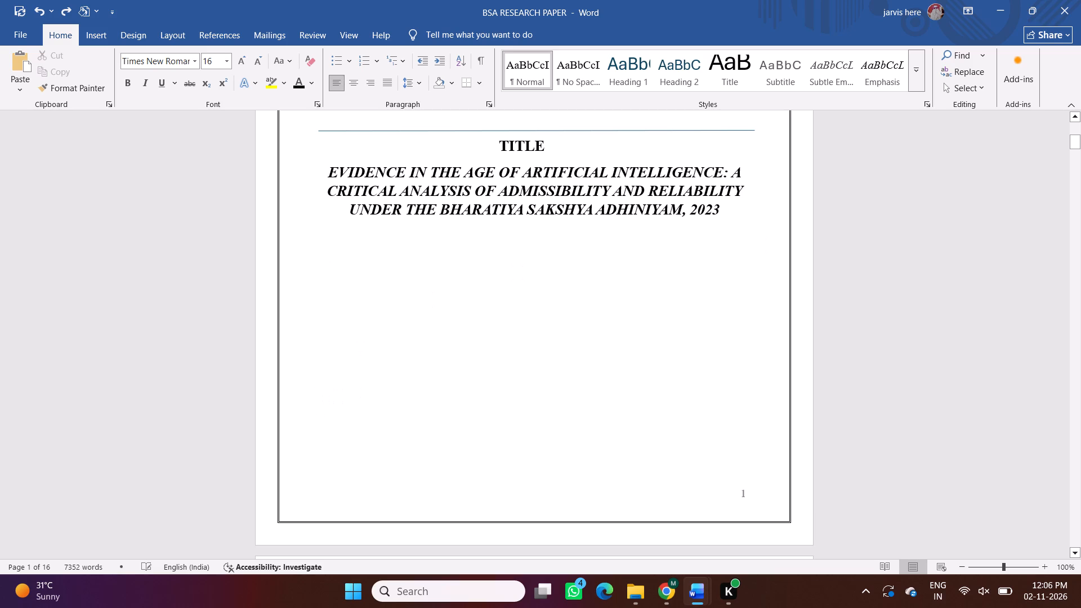
key("Return")
key("BackSpace")
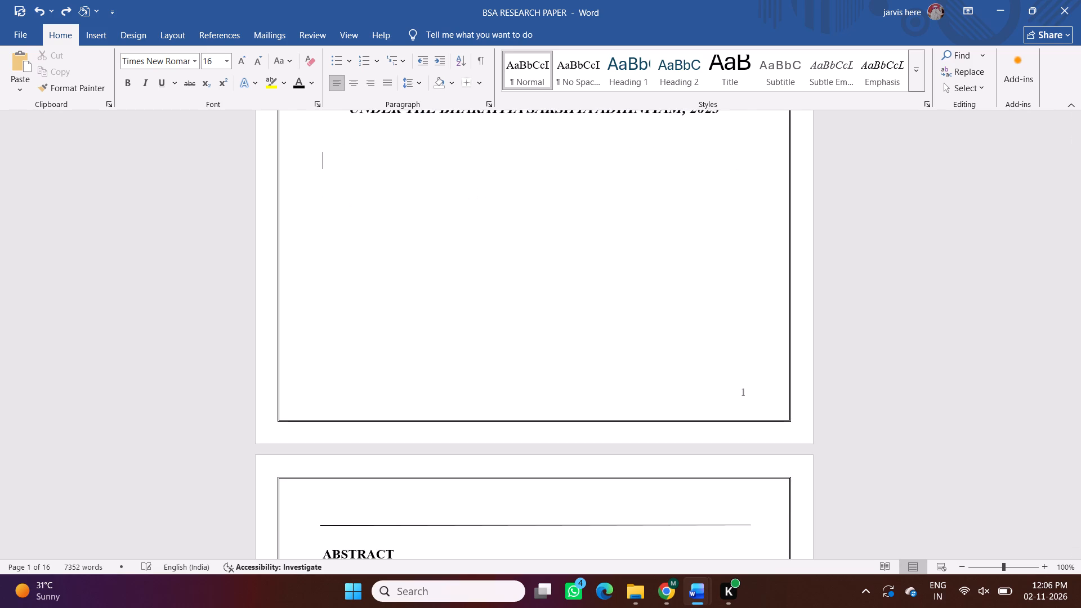
key("Down")
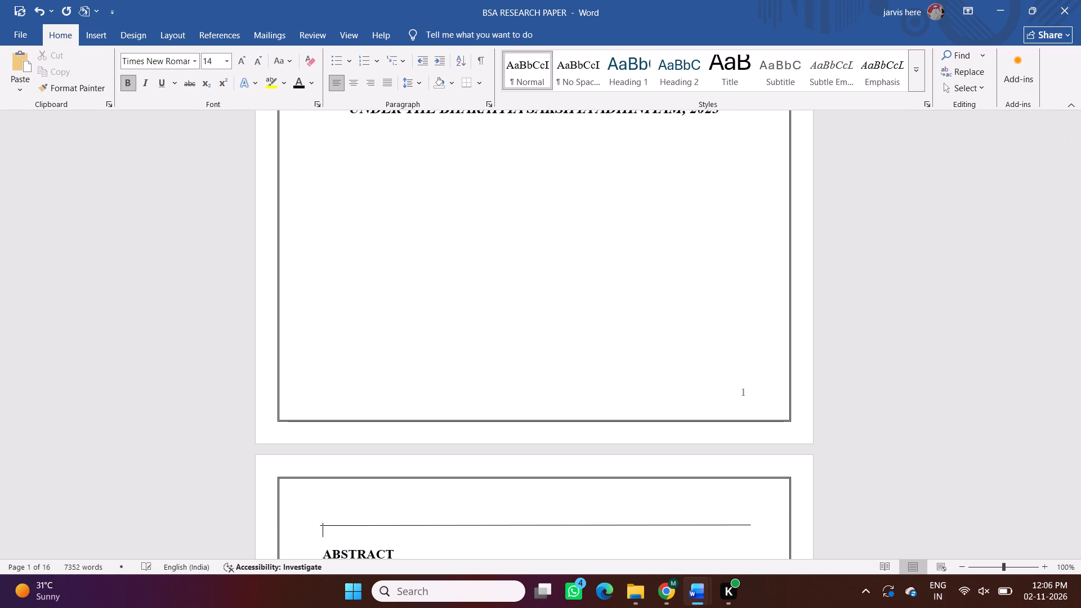
key("Up")
key("ctrl+v")
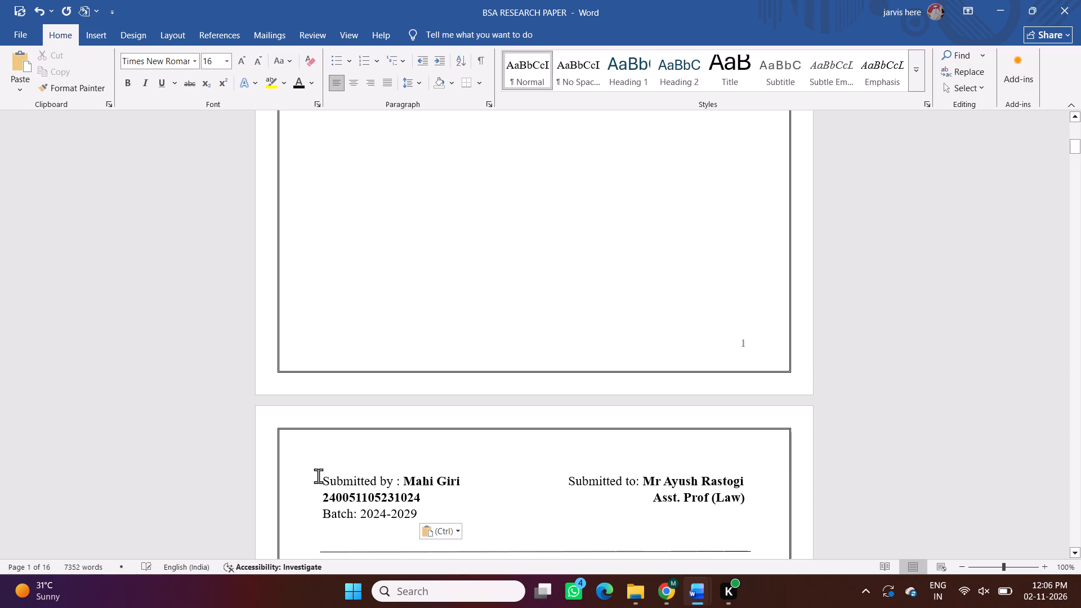
left_click(318, 476)
key("BackSpace")
scroll(318, 476, "up", 1)
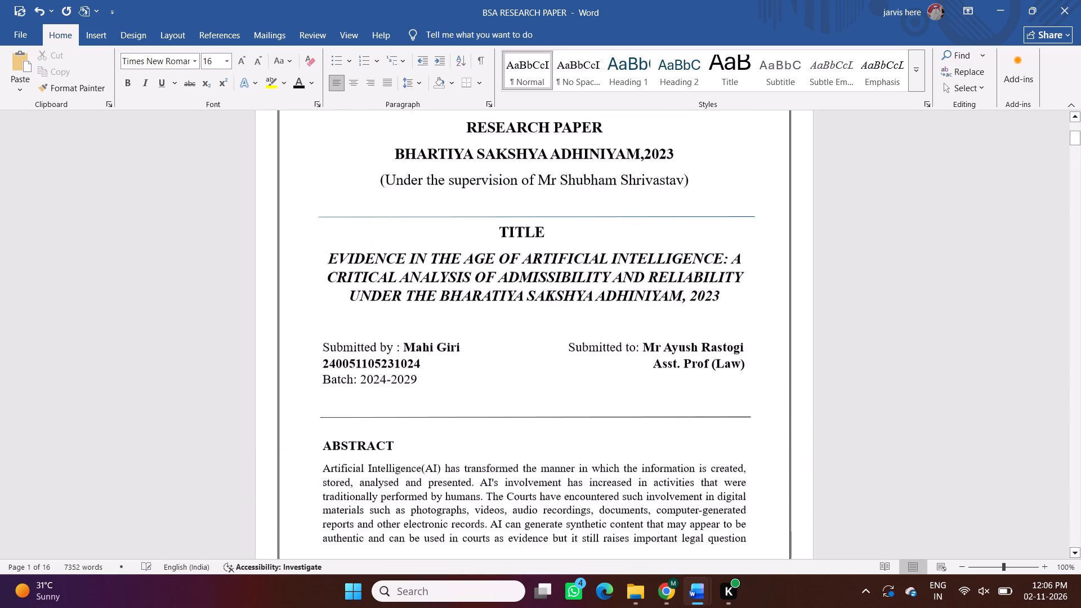
Add blank lines below the submission block so that the ABSTRACT section starts on page 2.
left_click(318, 443)
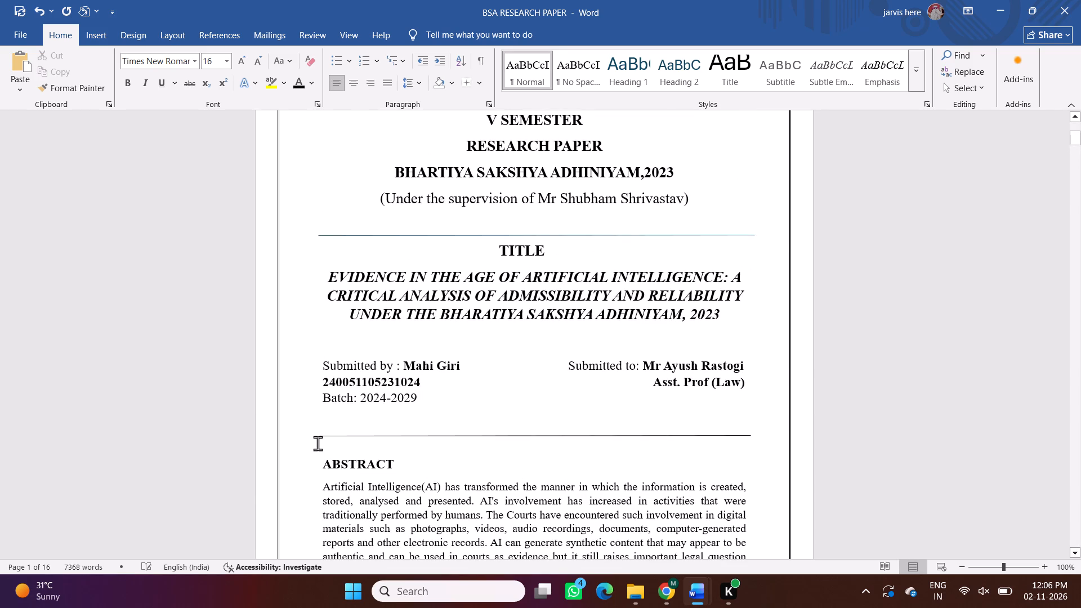
key("Return")
key("Return")
key("Return")
key("Return")
key("Return")
key("Return")
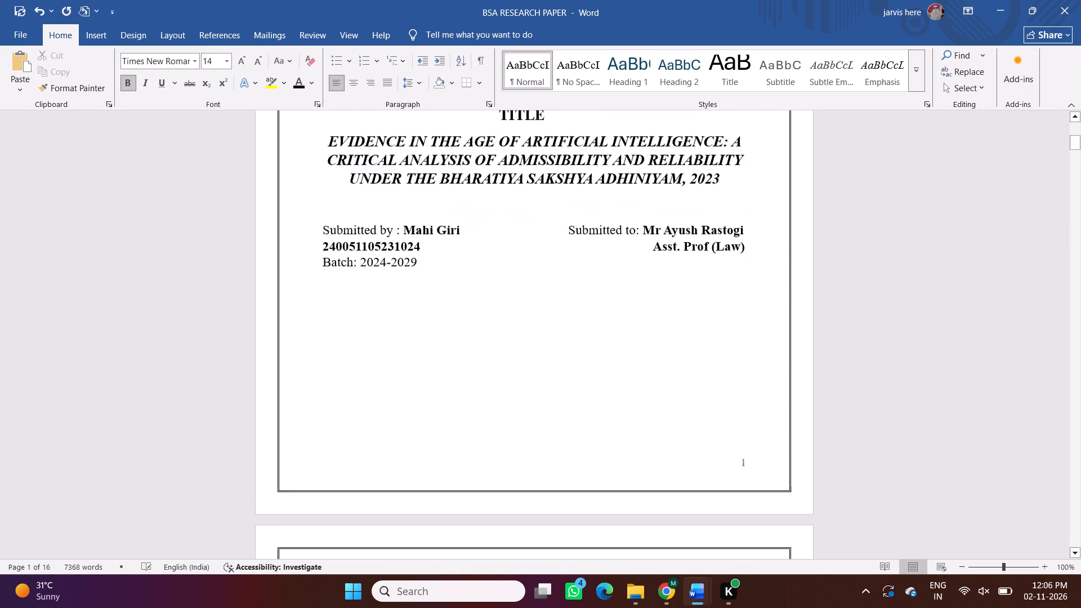
Lower the Submitted by / Submitted to block on the cover page by adding seven blank lines above it.
scroll(318, 443, "down", 1)
scroll(318, 443, "up", 1)
left_click(327, 276)
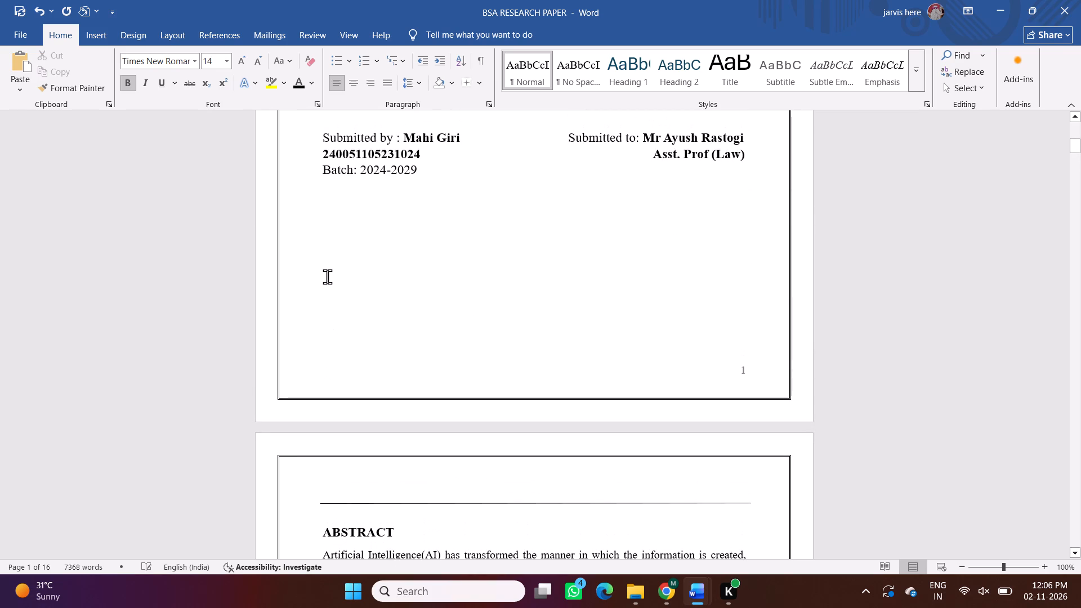
left_click(323, 129)
key("Return")
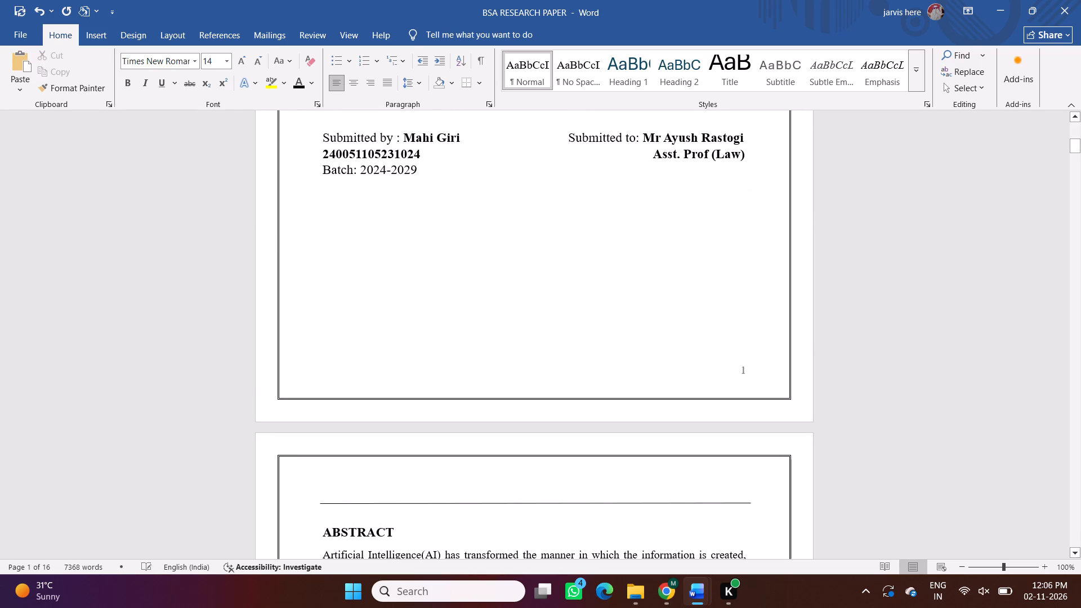
key("Return")
key("Return")
key("Return")
key("Return")
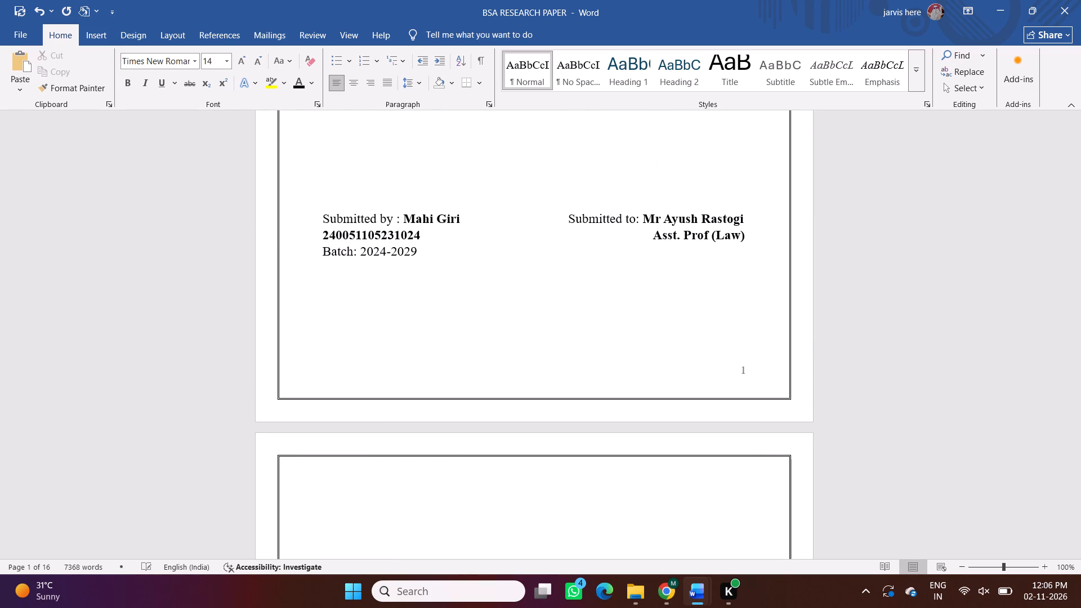
key("Return")
key("Return")
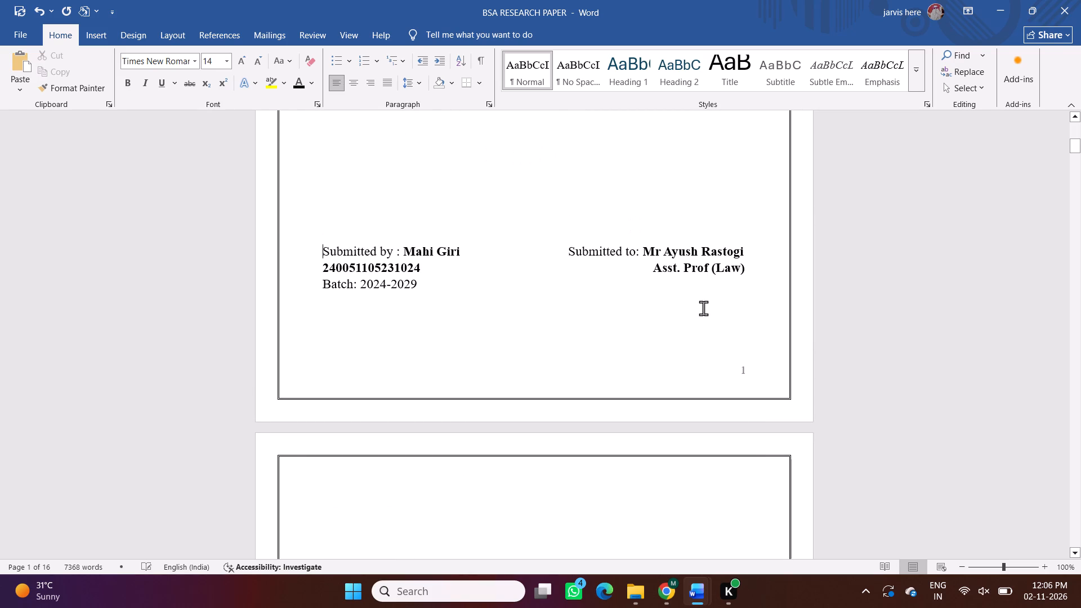
Insert a page break in the blank space below the submission block on the cover page.
left_click(758, 323)
left_click(794, 329)
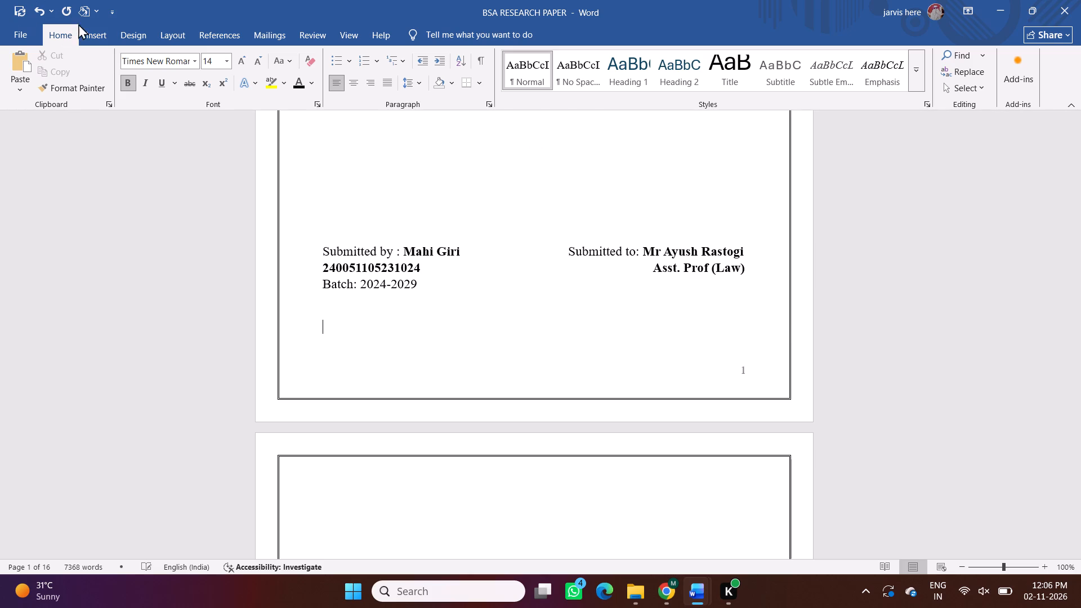
left_click(88, 29)
left_click(75, 92)
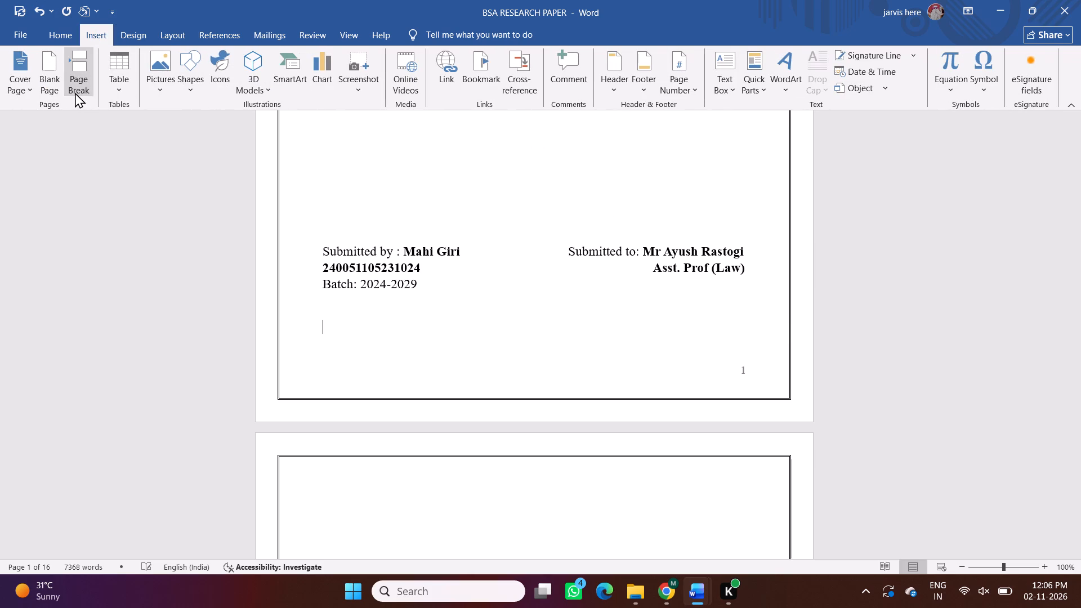
Remove the surplus blank lines above ABSTRACT, keeping the section and its horizontal rule near the top of page 2.
scroll(202, 233, "down", 3)
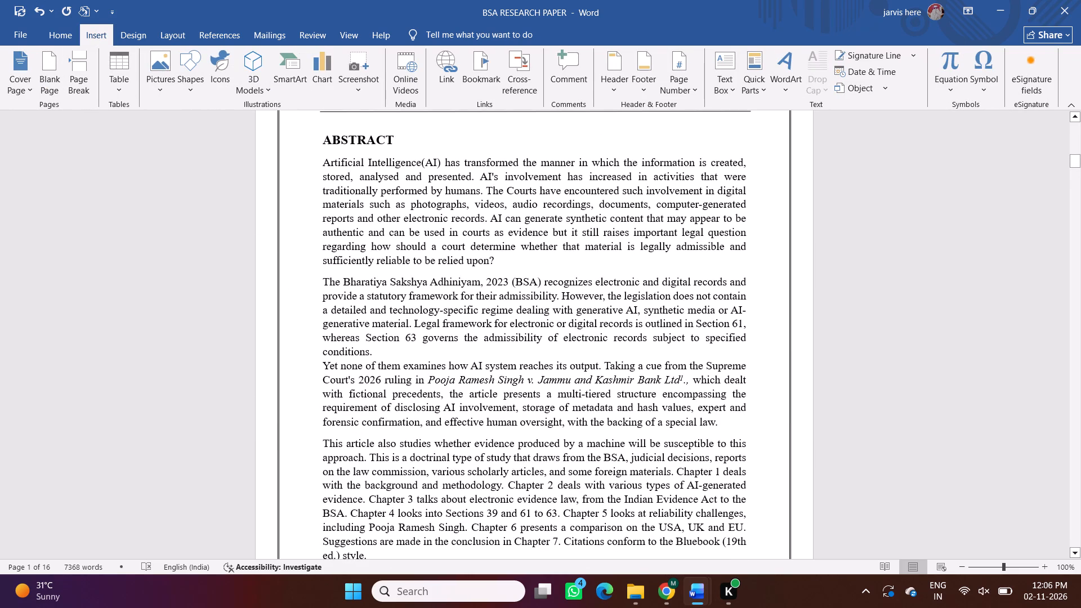
left_click(316, 142)
scroll(316, 142, "up", 1)
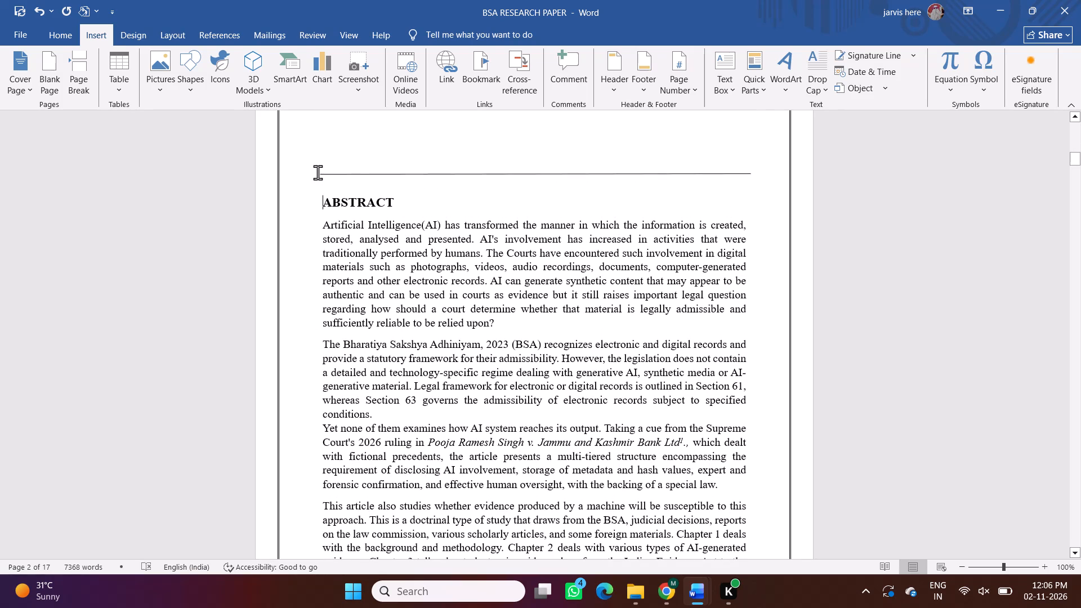
left_click(318, 172)
key("BackSpace")
key("BackSpace")
scroll(318, 172, "up", 2)
key("BackSpace")
key("BackSpace")
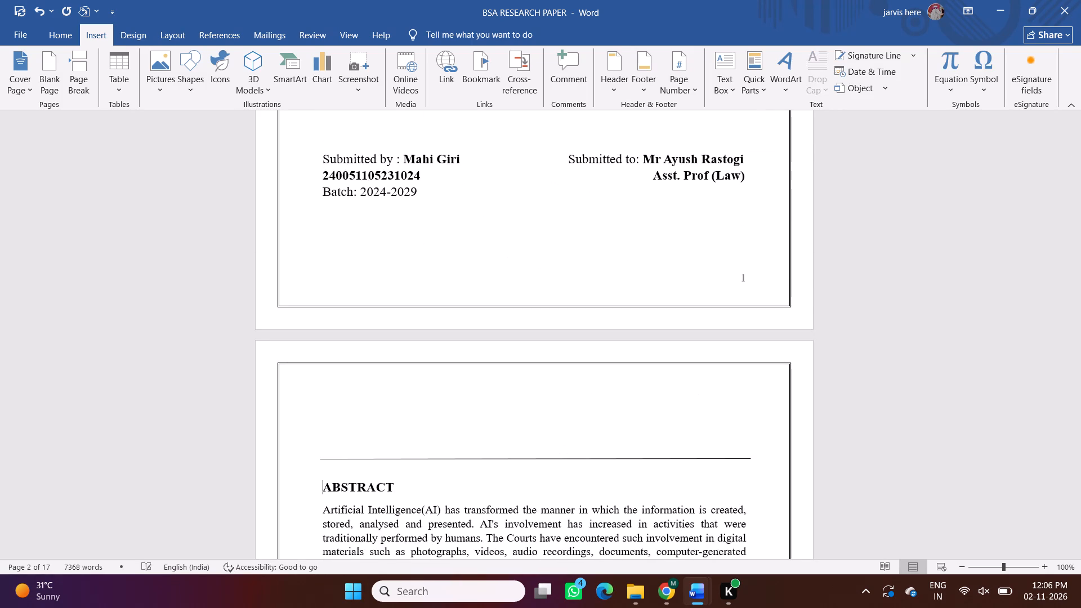
key("BackSpace")
key("BackSpace")
key("BackSpace")
key("Return")
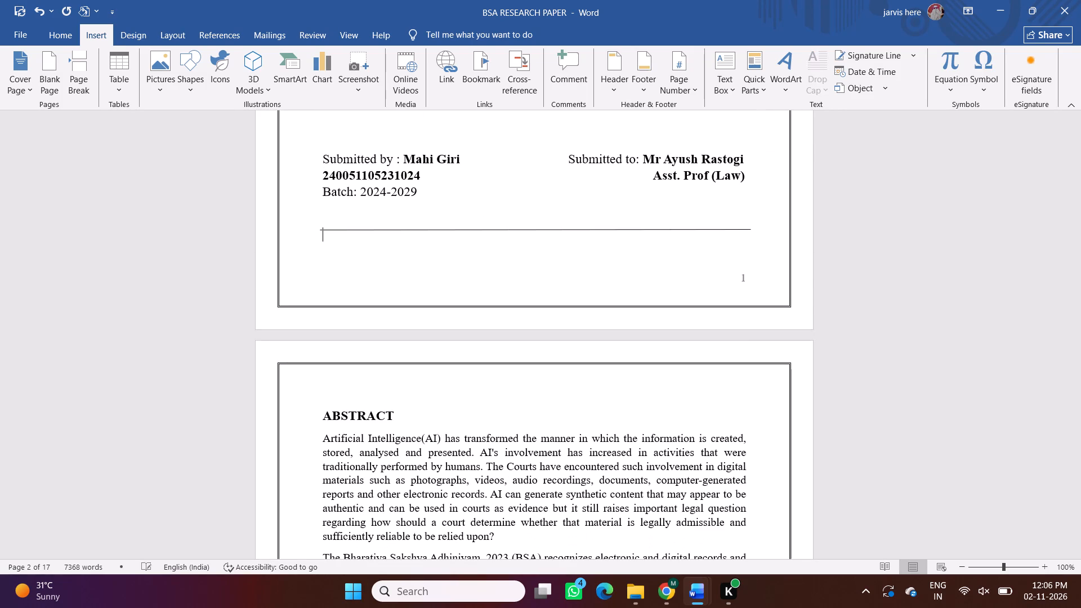
left_click(439, 281)
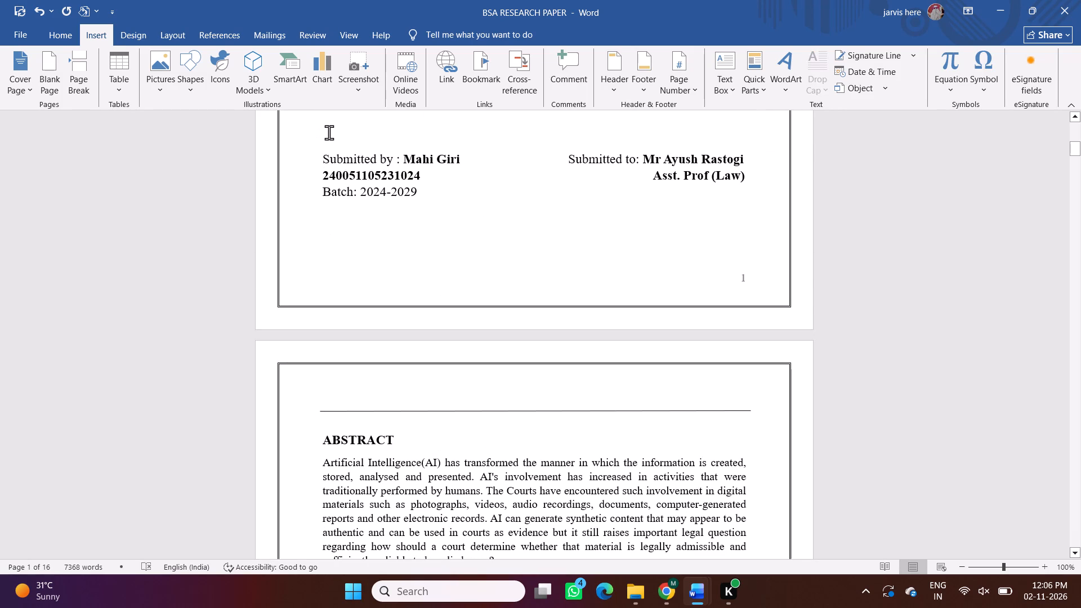
Add one more blank line above the submission block to lower it slightly on the cover.
left_click(329, 132)
left_click(326, 244)
key("BackSpace")
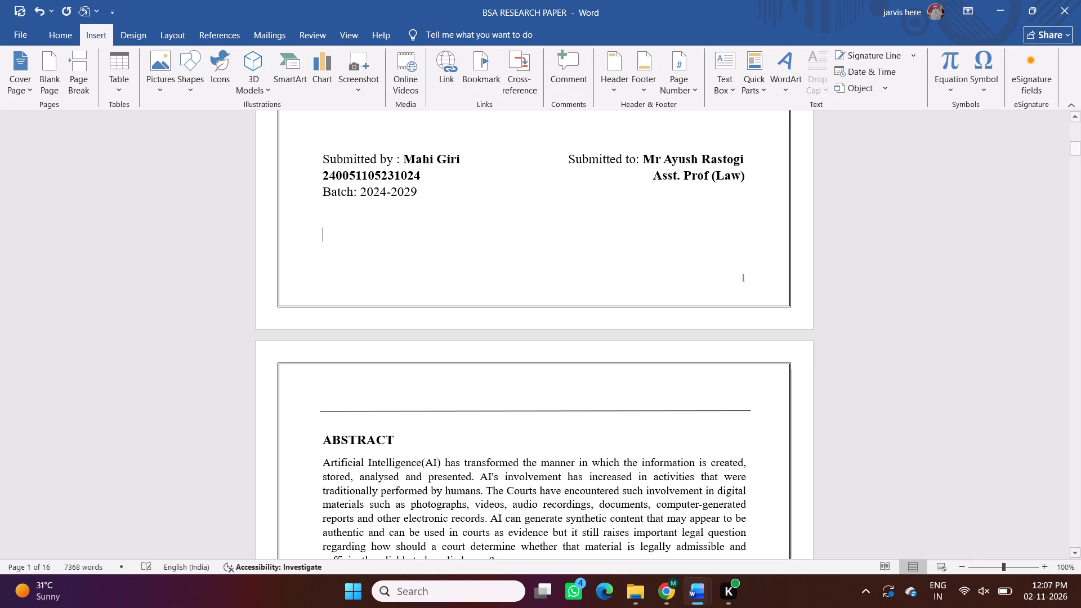
left_click(334, 138)
key("Return")
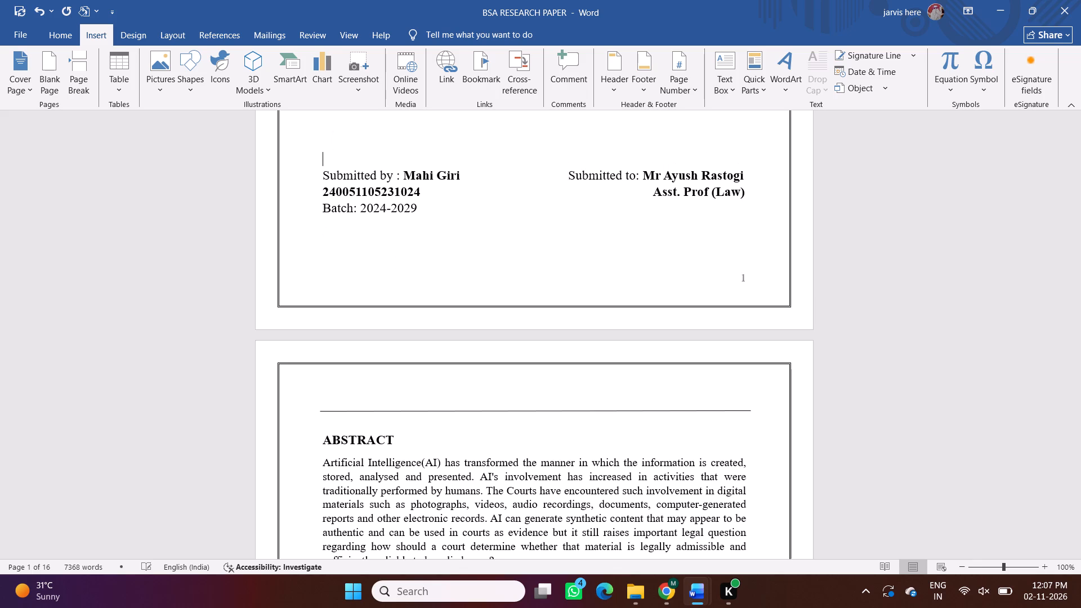
Replace the teacher's name after Submitted to with the supervisor's name, keeping the title Mr.
scroll(334, 138, "up", 2)
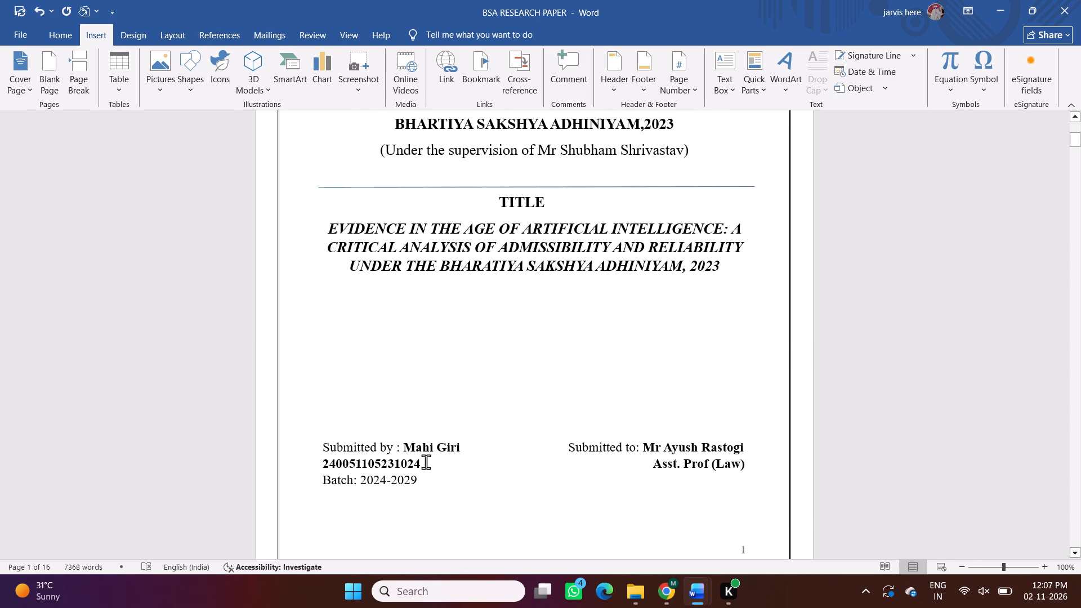
left_click_drag(665, 450, 736, 453)
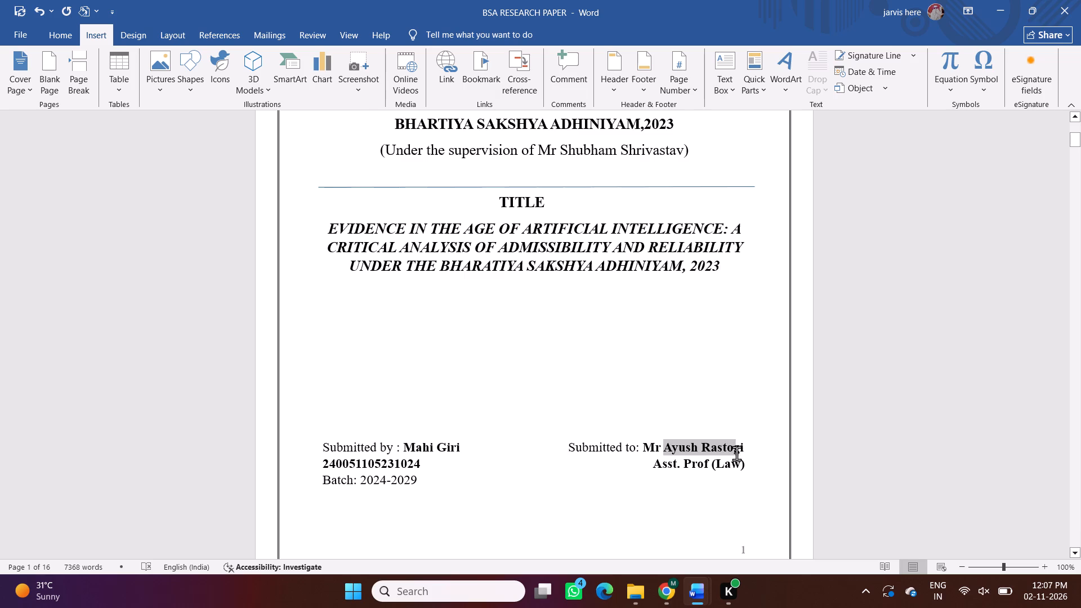
left_click_drag(736, 453, 740, 453)
key("BackSpace")
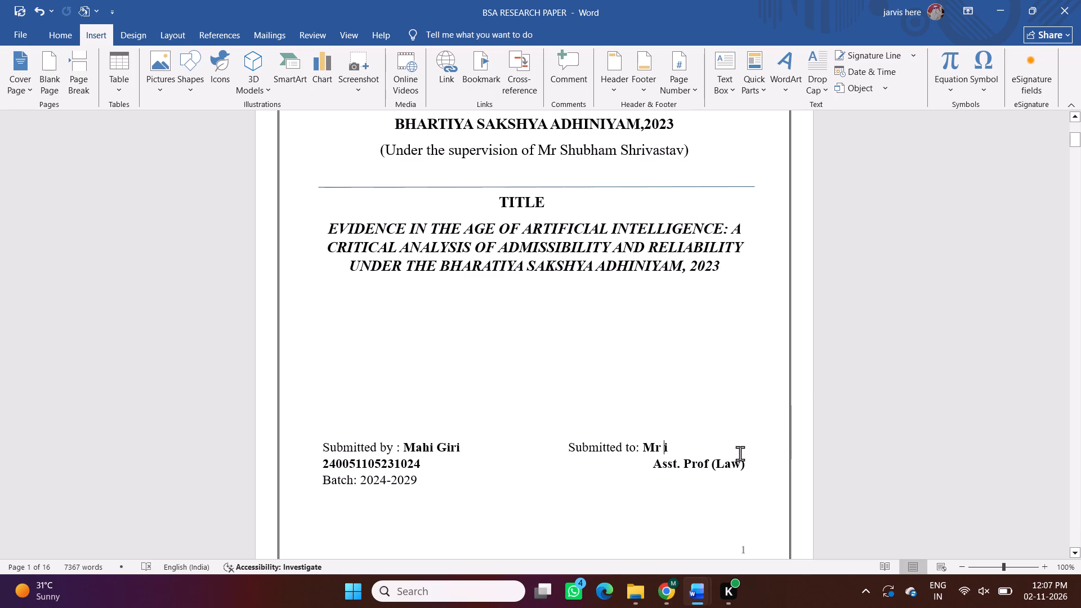
key("Right")
key("BackSpace")
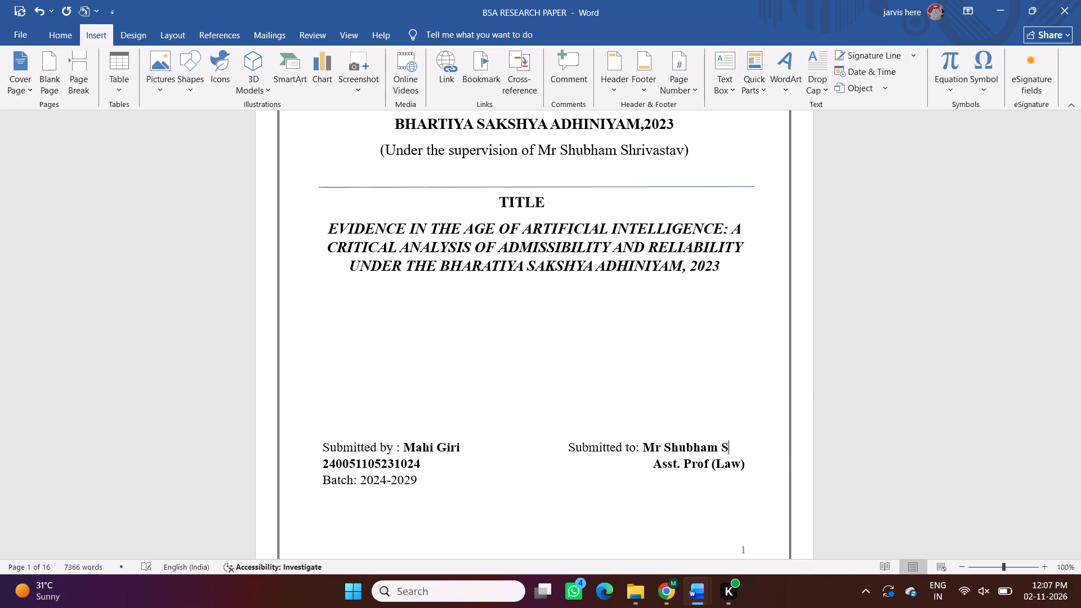
type("hri")
type("vass")
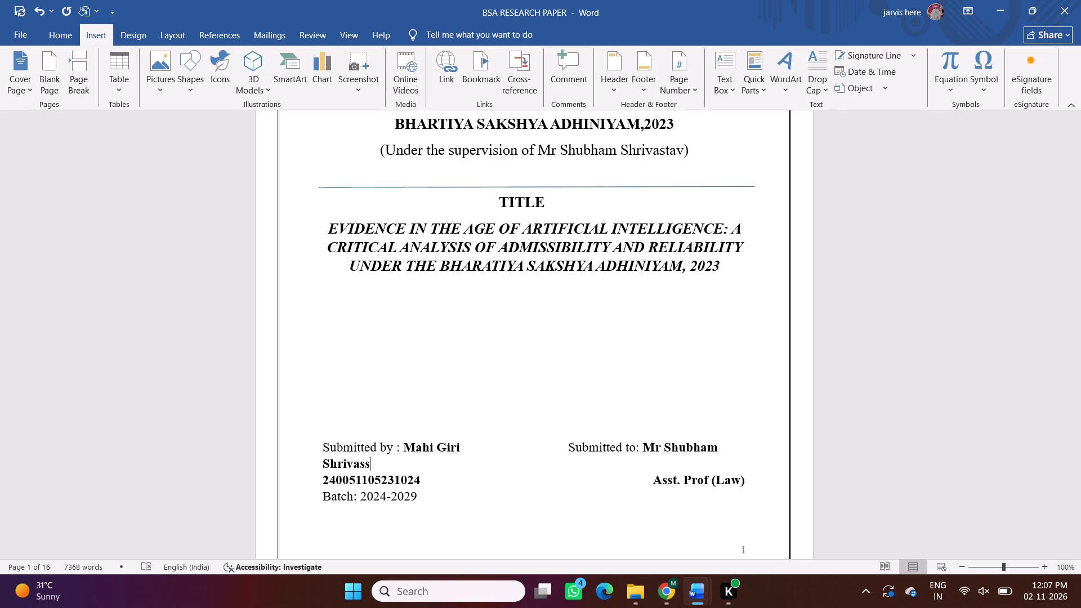
type("tava")
key("space")
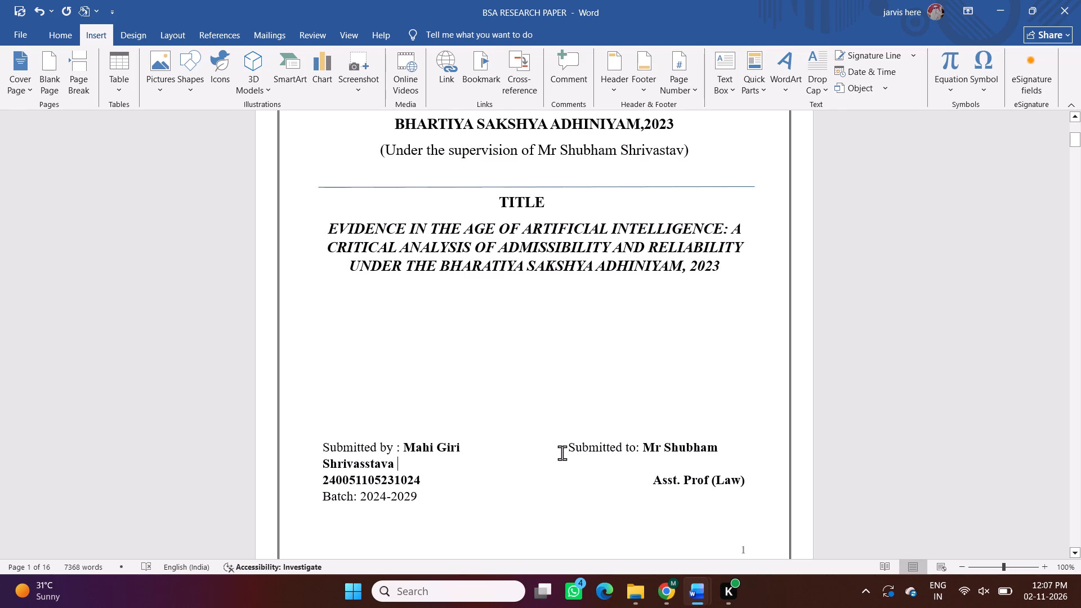
Shift the Submitted to entry closer to Submitted by by removing spaces in front of it.
left_click(559, 453)
key("Return")
key("BackSpace")
left_click(570, 447)
key("BackSpace")
key("BackSpace")
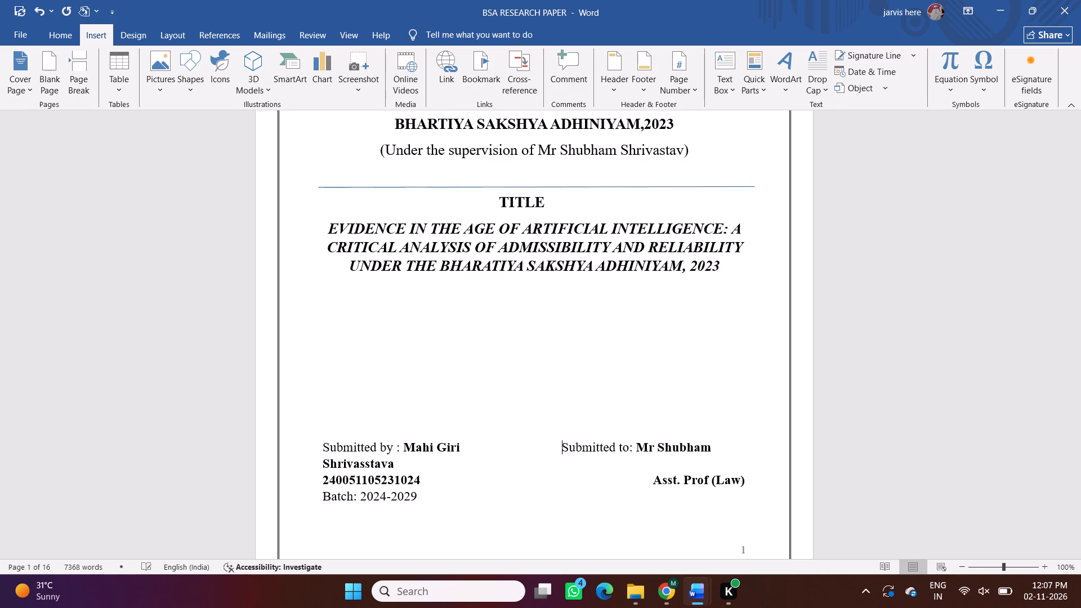
key("BackSpace")
key("BackSpace")
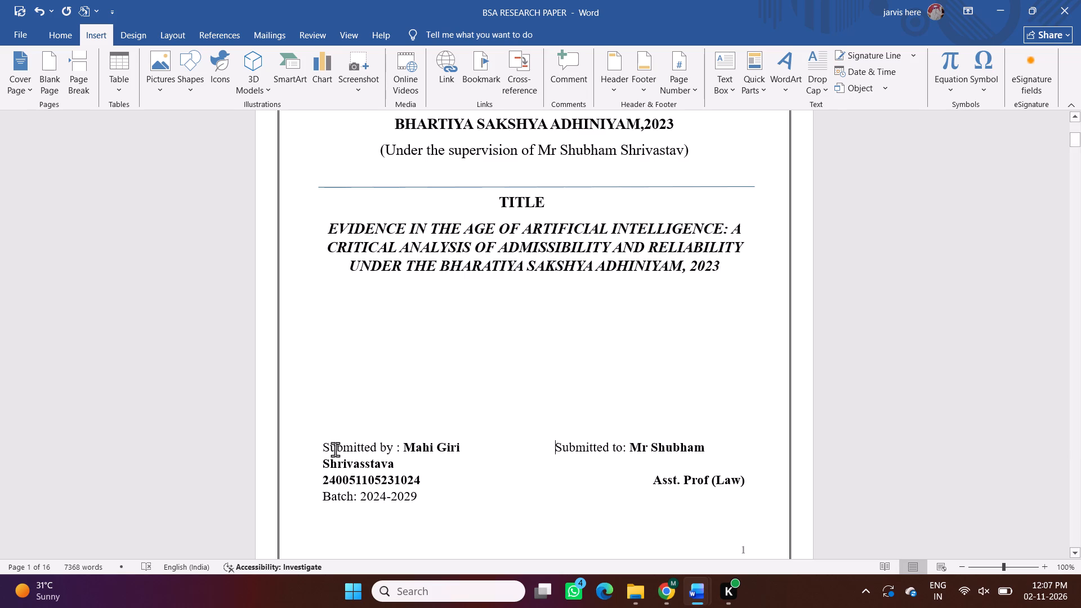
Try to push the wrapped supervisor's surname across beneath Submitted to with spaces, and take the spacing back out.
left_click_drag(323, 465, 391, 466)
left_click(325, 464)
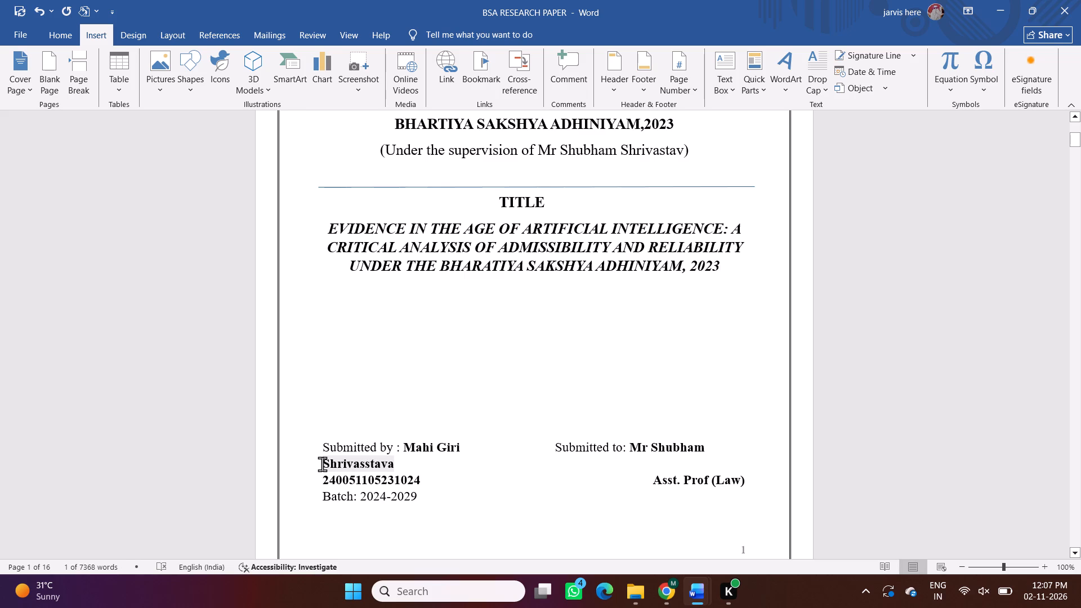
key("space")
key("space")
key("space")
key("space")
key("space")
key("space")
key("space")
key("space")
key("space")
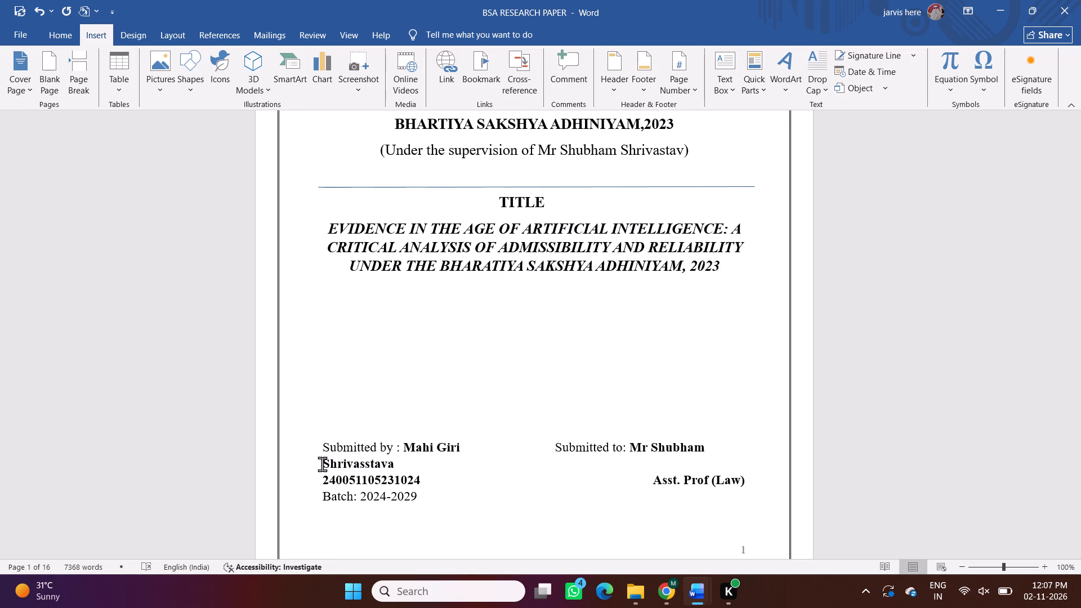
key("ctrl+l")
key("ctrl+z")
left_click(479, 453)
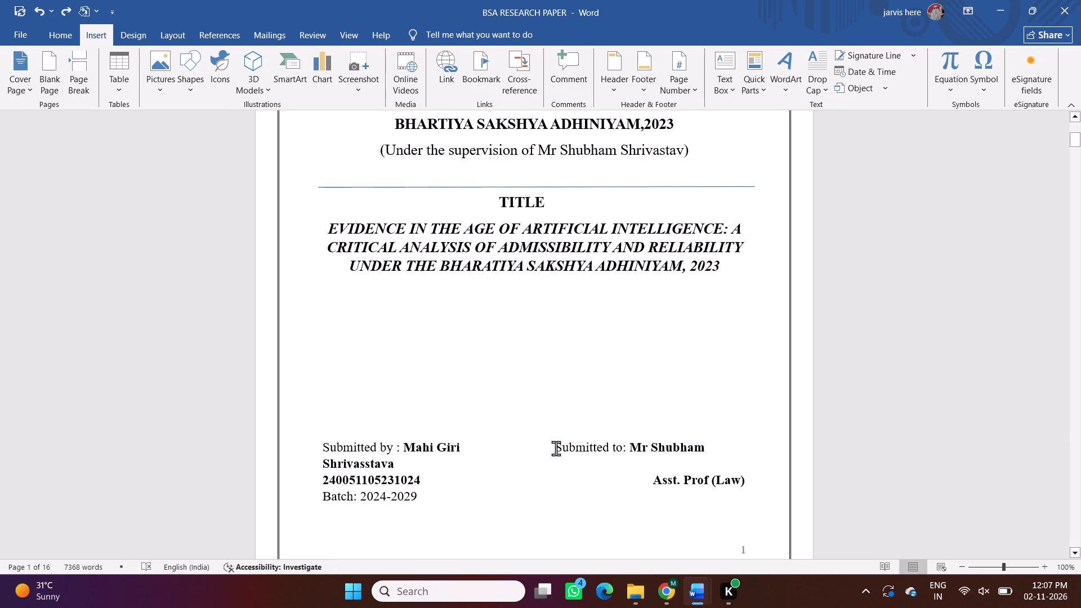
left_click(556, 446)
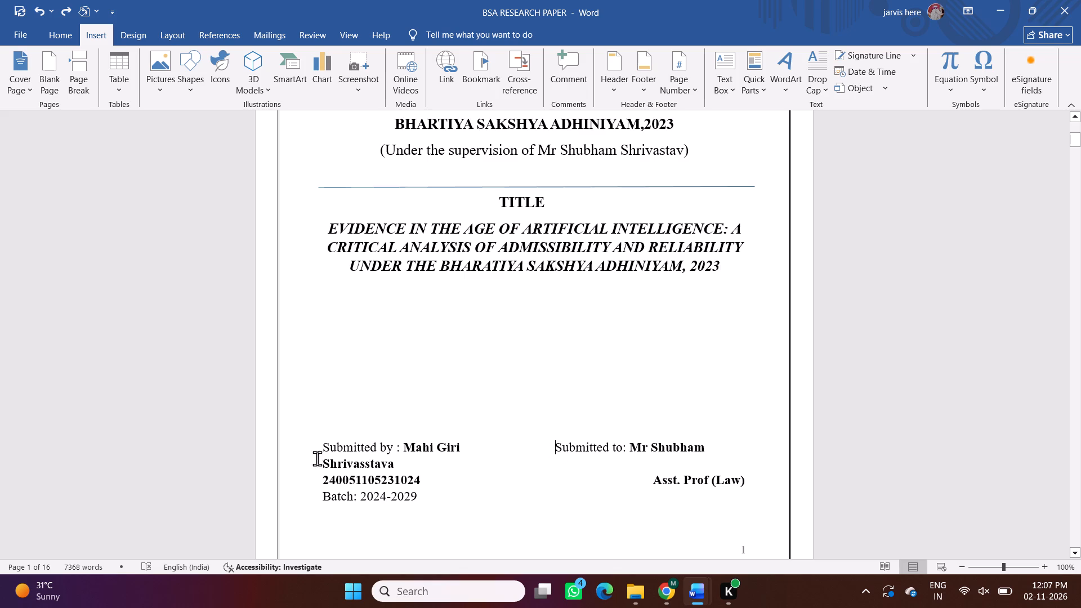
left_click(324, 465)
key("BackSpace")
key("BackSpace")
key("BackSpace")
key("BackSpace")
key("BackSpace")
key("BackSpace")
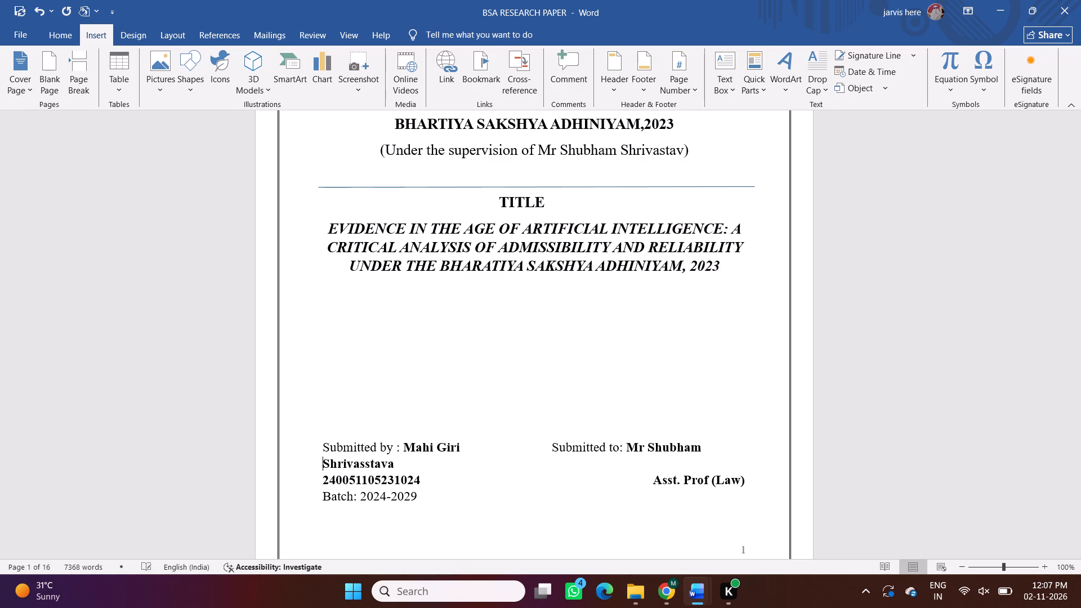
Delete the wrapped surname and trailing spaces after the supervisor's first name, and start a new line there.
left_click(712, 459)
key("BackSpace")
key("BackSpace")
key("BackSpace")
key("BackSpace")
key("BackSpace")
key("BackSpace")
key("BackSpace")
key("BackSpace")
key("BackSpace")
key("BackSpace")
key("BackSpace")
key("BackSpace")
key("BackSpace")
key("BackSpace")
key("BackSpace")
key("BackSpace")
key("BackSpace")
key("BackSpace")
key("BackSpace")
key("BackSpace")
key("BackSpace")
key("BackSpace")
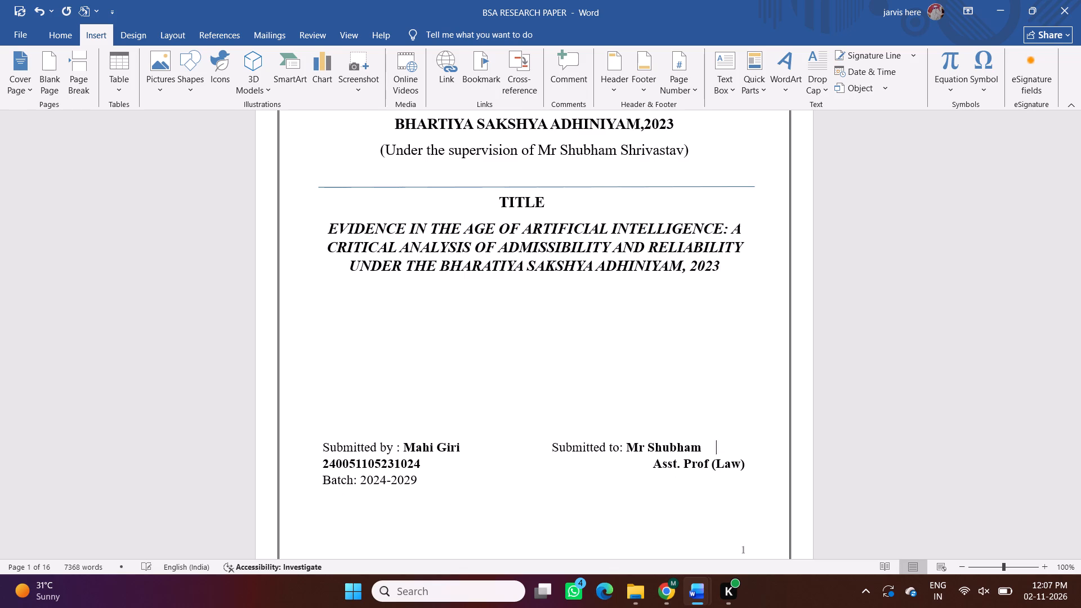
key("BackSpace")
key("Return")
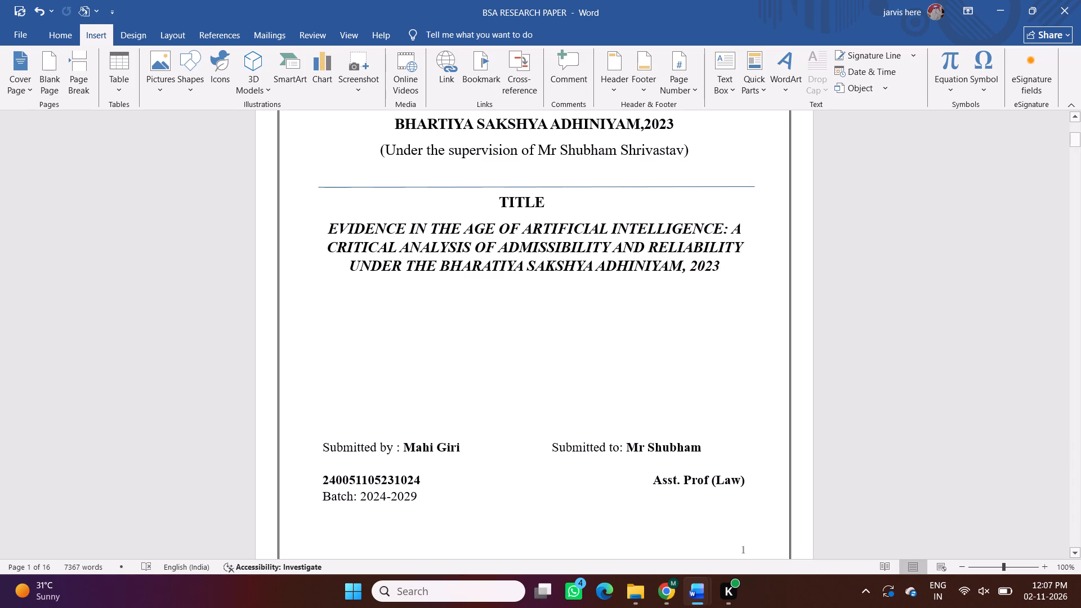
Move the enrolment number up to the line directly beneath the Submitted by name.
left_click_drag(423, 479, 324, 485)
key("ctrl+x")
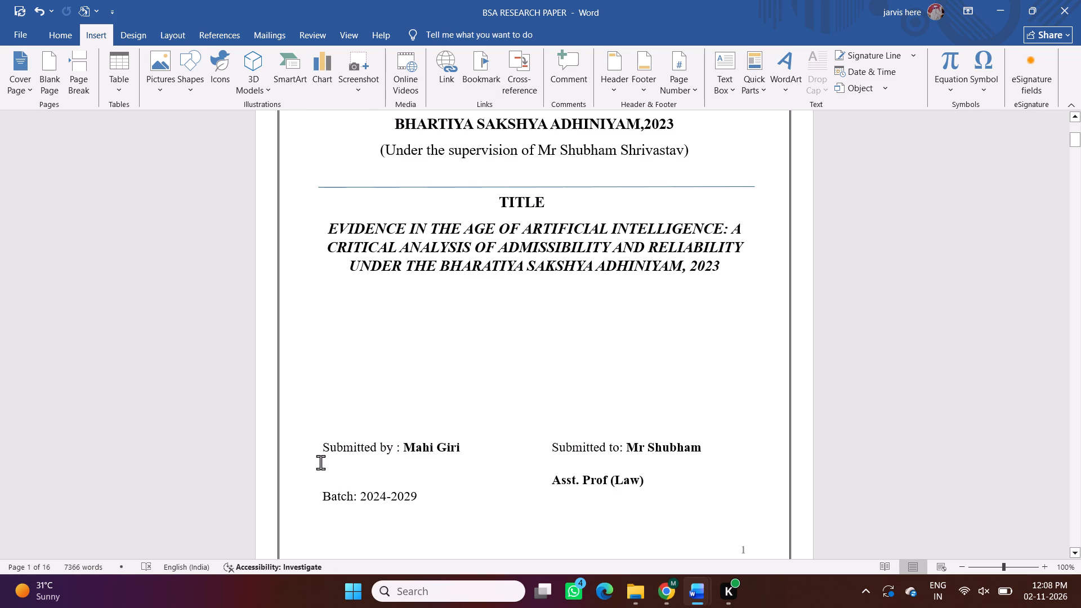
left_click(322, 462)
double_click(333, 468)
key("ctrl+v")
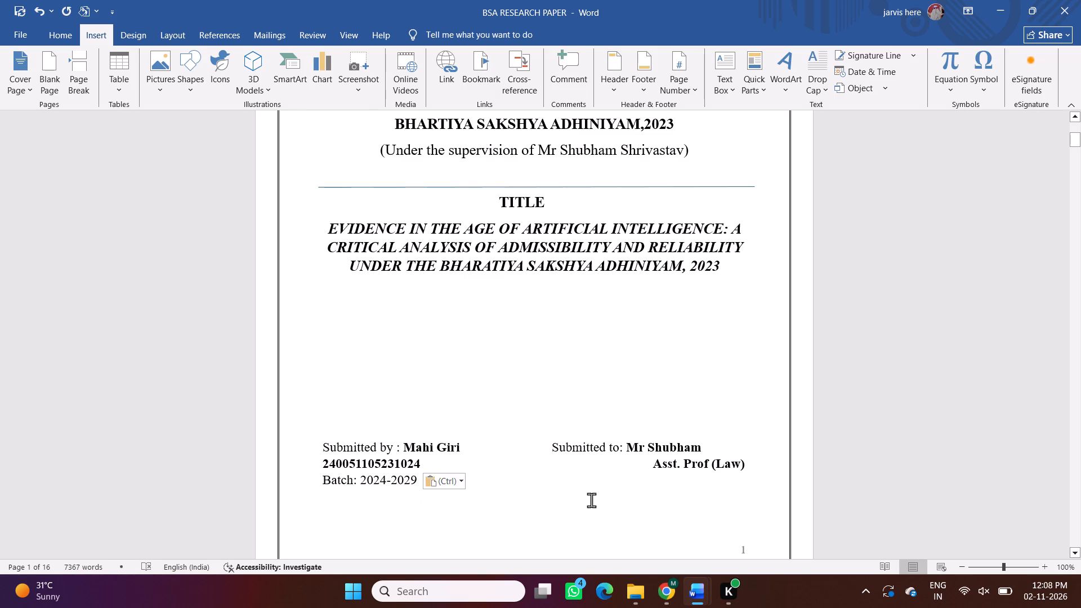
left_click(419, 491)
Add spaces after the enrolment number and enter the supervisor's surname beneath his first name.
left_click(429, 461)
key("space")
key("space")
key("space")
key("space")
key("space")
key("space")
key("space")
key("space")
key("space")
key("space")
key("space")
key("space")
key("space")
key("space")
key("space")
key("space")
key("space")
key("space")
key("space")
key("space")
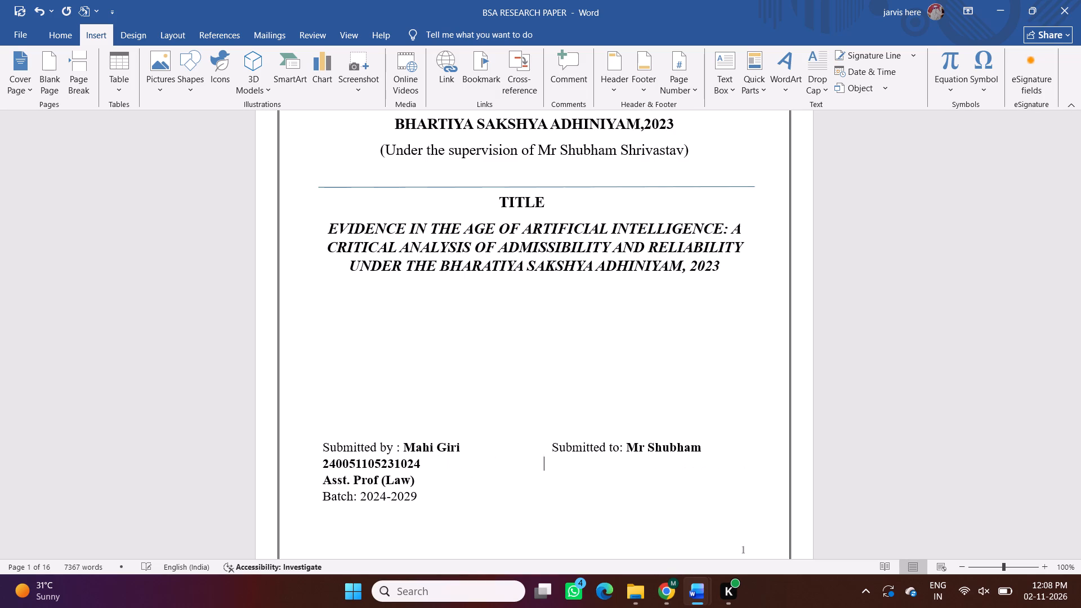
key("space")
key("space")
key("space")
key("space")
key("space")
key("space")
key("space")
key("space")
key("space")
key("space")
key("space")
key("space")
key("space")
key("space")
key("space")
key("space")
key("space")
key("space")
key("space")
key("space")
key("BackSpace")
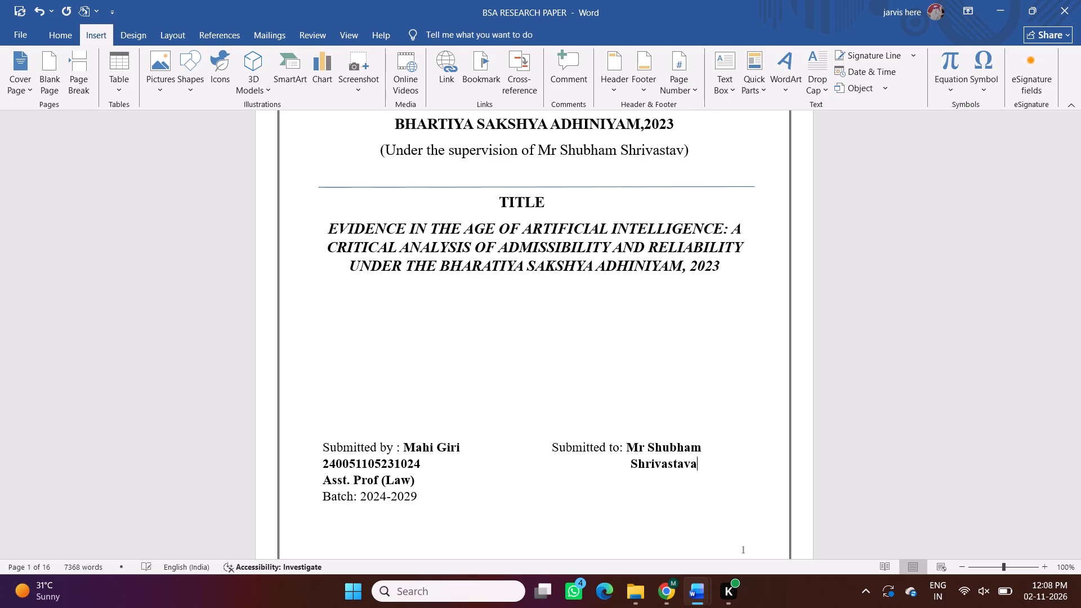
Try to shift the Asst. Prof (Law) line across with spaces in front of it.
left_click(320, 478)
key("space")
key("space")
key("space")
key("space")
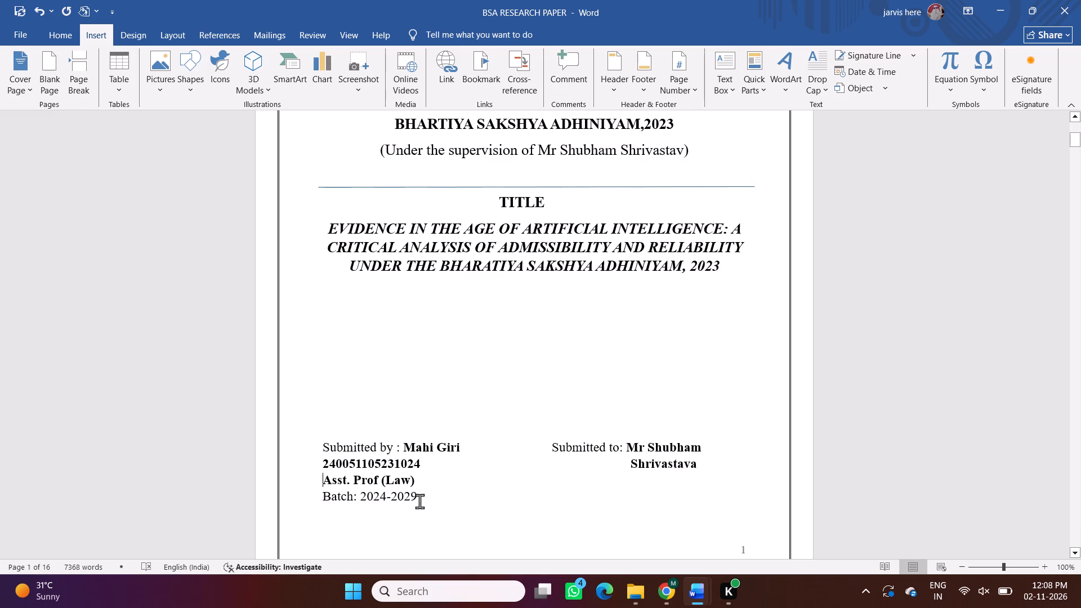
Move the Batch: 2024-2029 line above Asst. Prof (Law), directly beneath the enrolment number.
left_click_drag(421, 500, 325, 498)
key("ctrl+x")
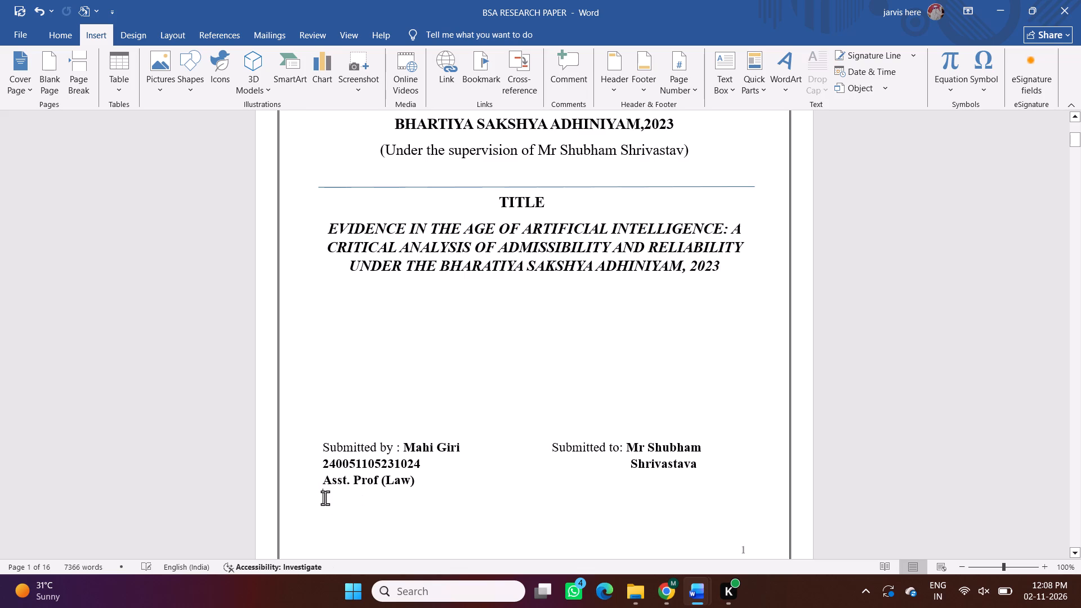
left_click(321, 486)
key("ctrl+v")
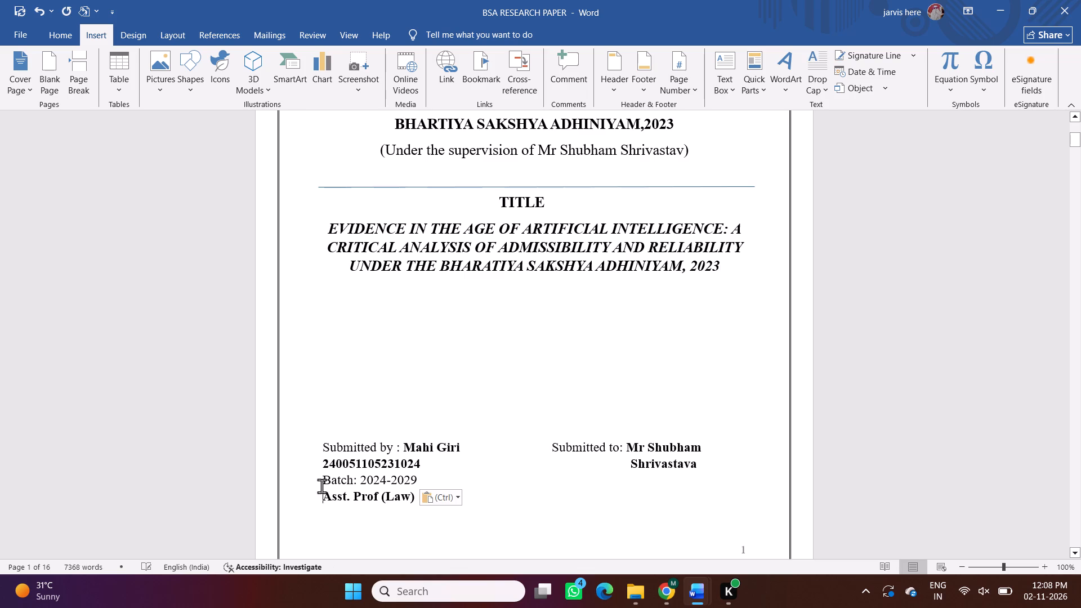
Join Asst. Prof (Law) to the Batch line and space it across beneath the supervisor's surname.
key("BackSpace")
key("space")
key("space")
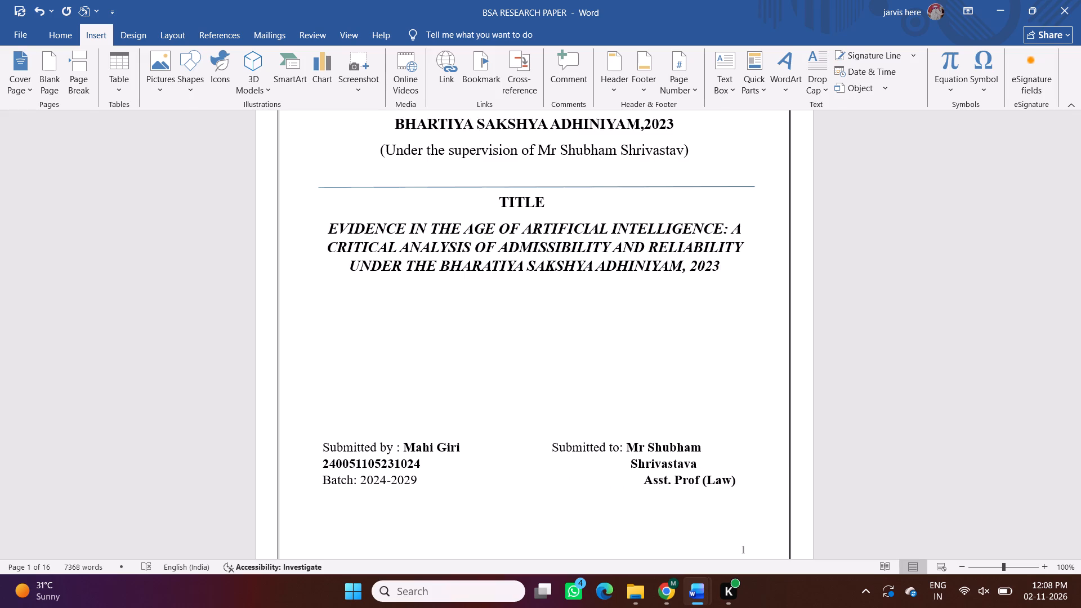
Shift the supervisor's surname towards the right margin by adding spaces in front of it.
left_click(626, 462)
key("space")
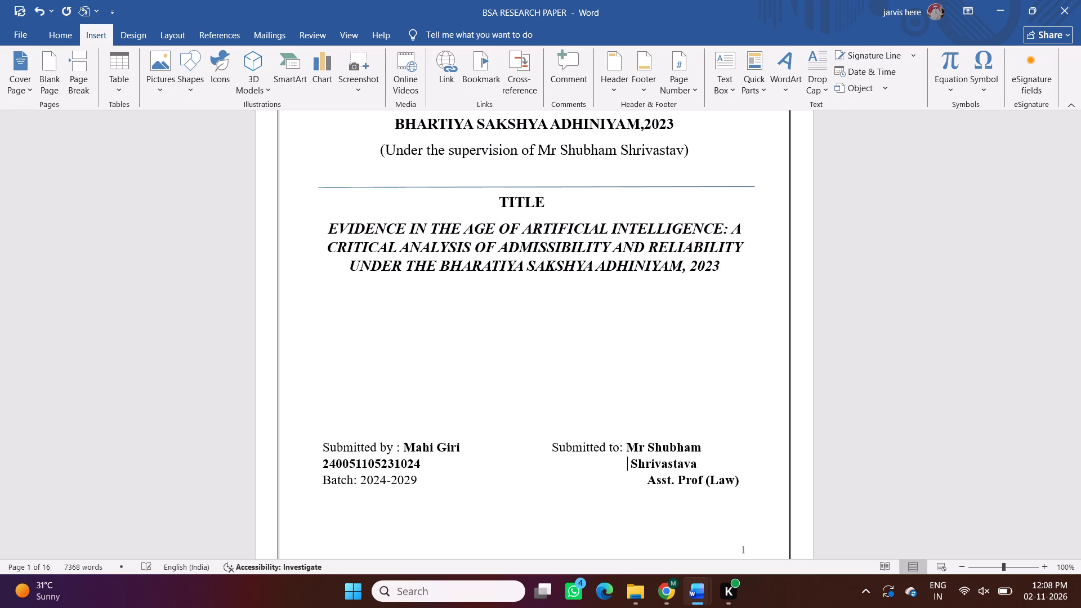
key("space")
key("space")
key("space")
key("space")
key("space")
key("space")
key("space")
key("space")
key("space")
key("space")
key("space")
key("space")
key("space")
key("space")
key("space")
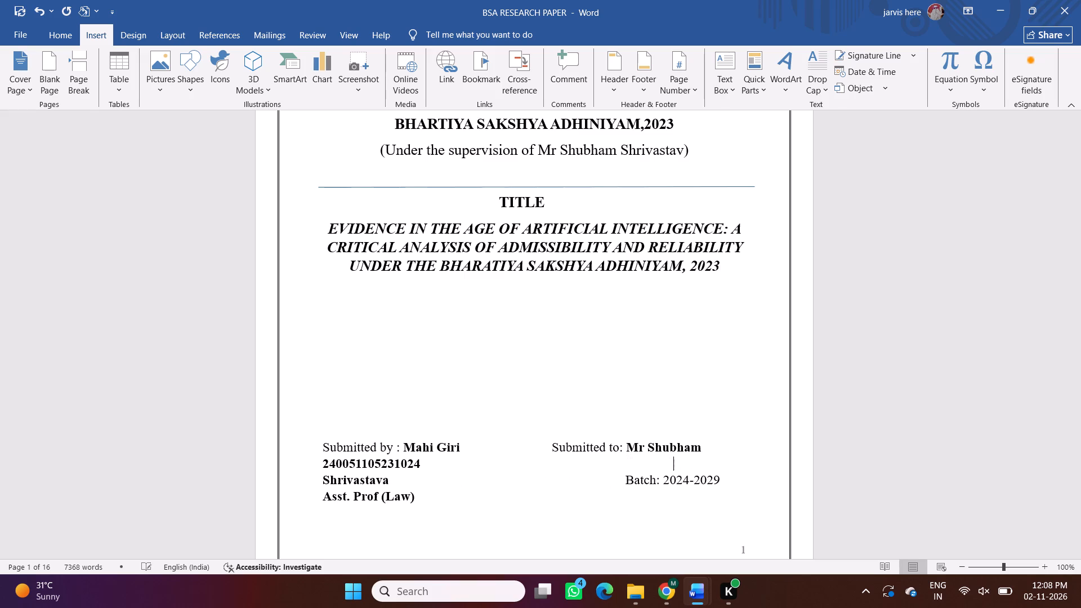
key("space")
key("BackSpace")
key("BackSpace")
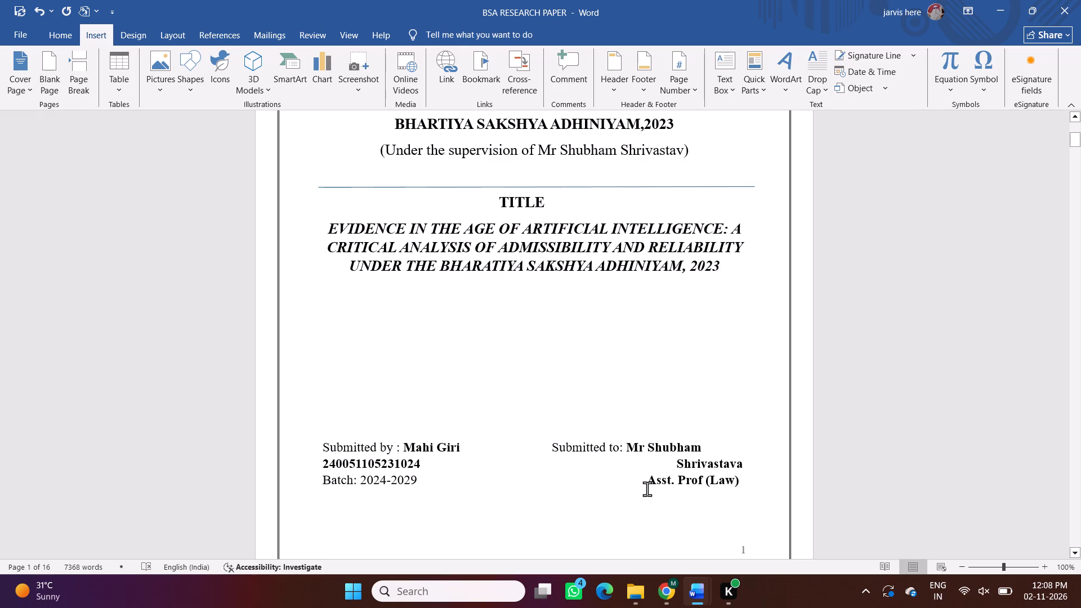
Nudge Asst. Prof (Law) slightly further right with spaces so it ends near the right margin.
left_click(644, 484)
key("space")
key("space")
key("space")
key("BackSpace")
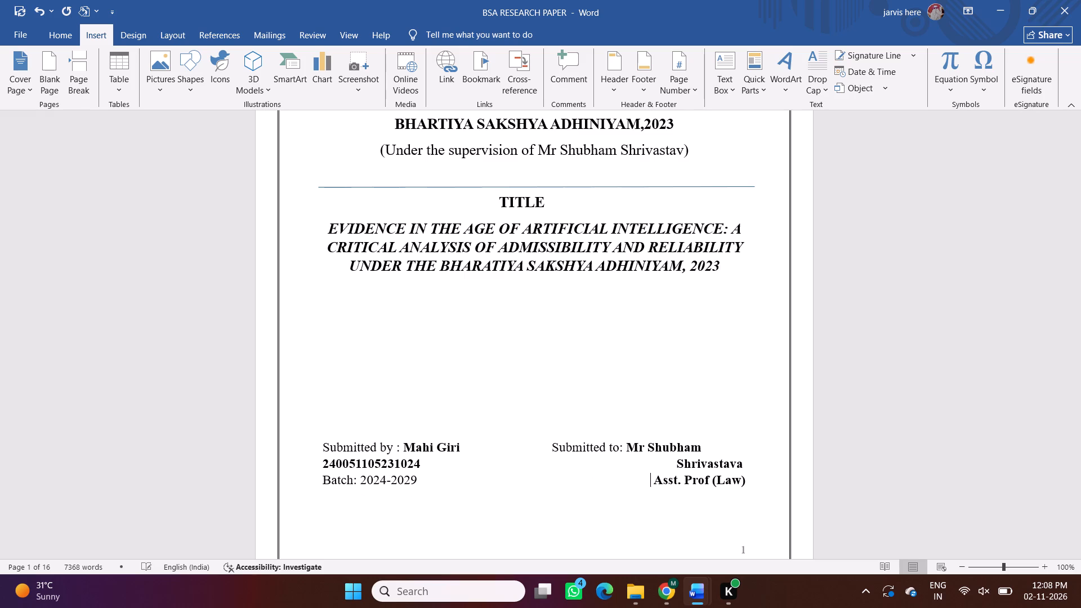
Shift the Submitted to entry right with spaces until it ends in line with the surname beneath it.
left_click(546, 448)
key("space")
key("space")
key("space")
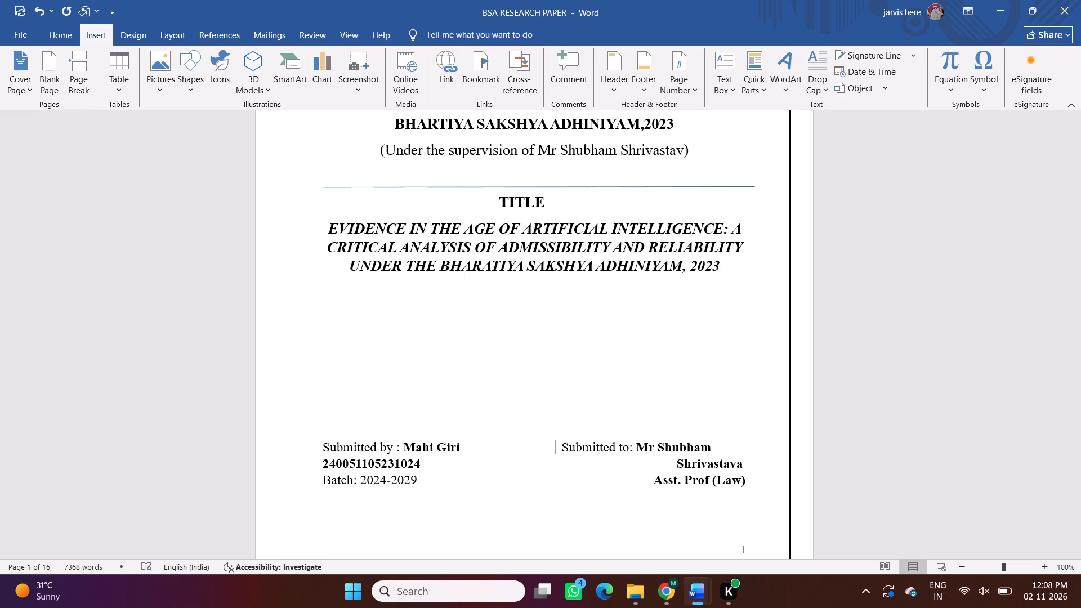
key("space")
key("space")
key("space")
key("space")
key("space")
key("space")
key("space")
key("space")
key("space")
key("space")
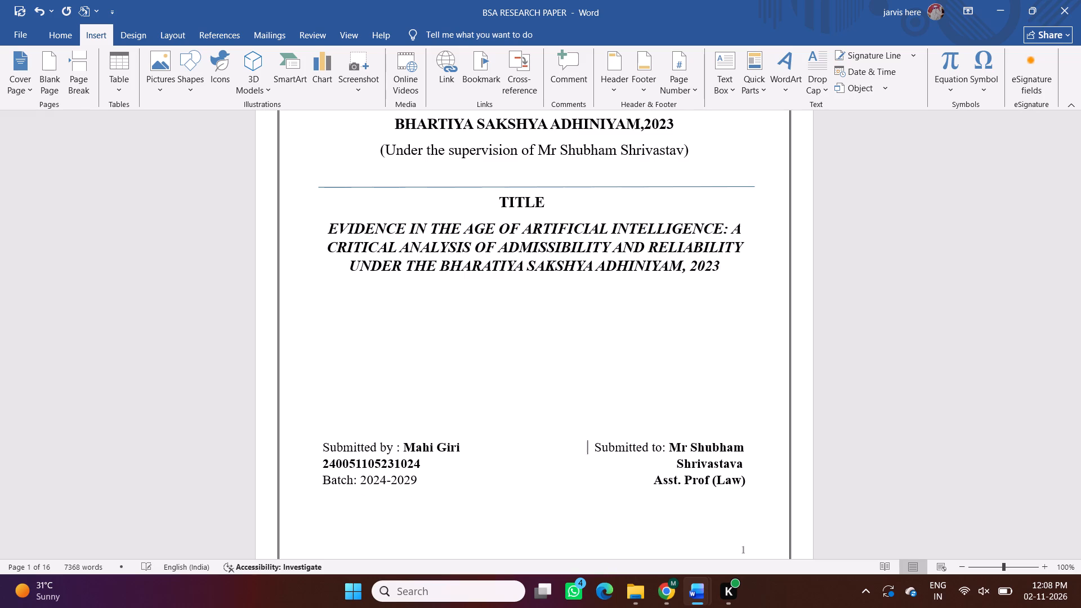
left_click(396, 384)
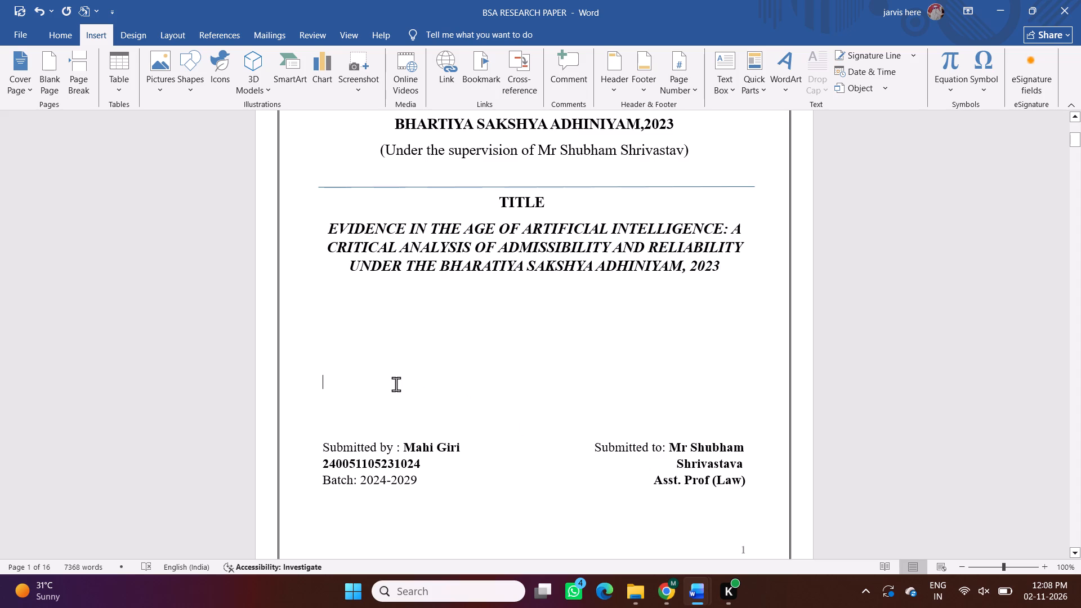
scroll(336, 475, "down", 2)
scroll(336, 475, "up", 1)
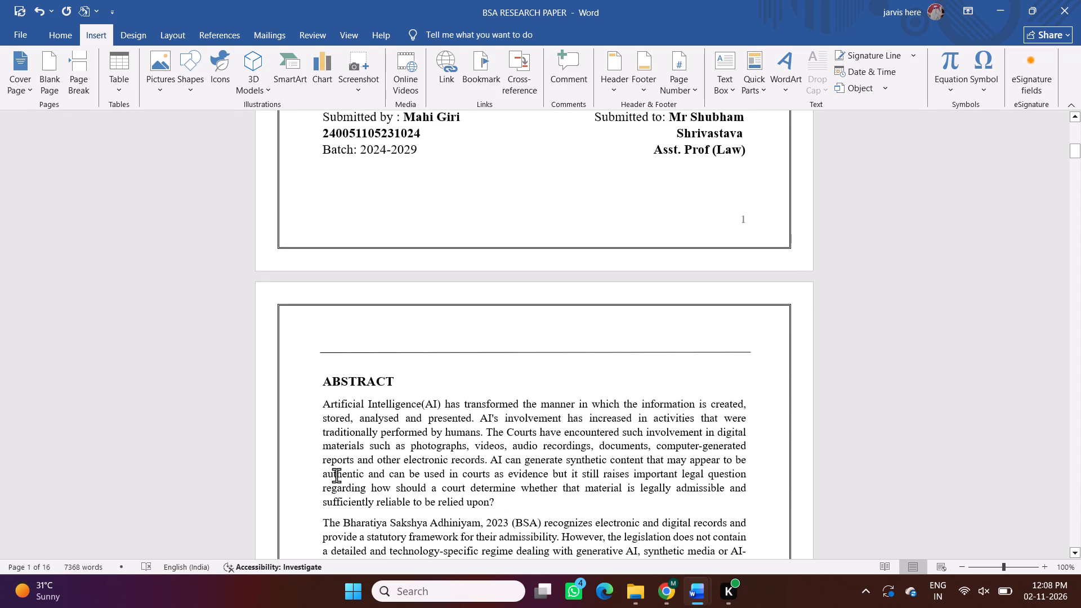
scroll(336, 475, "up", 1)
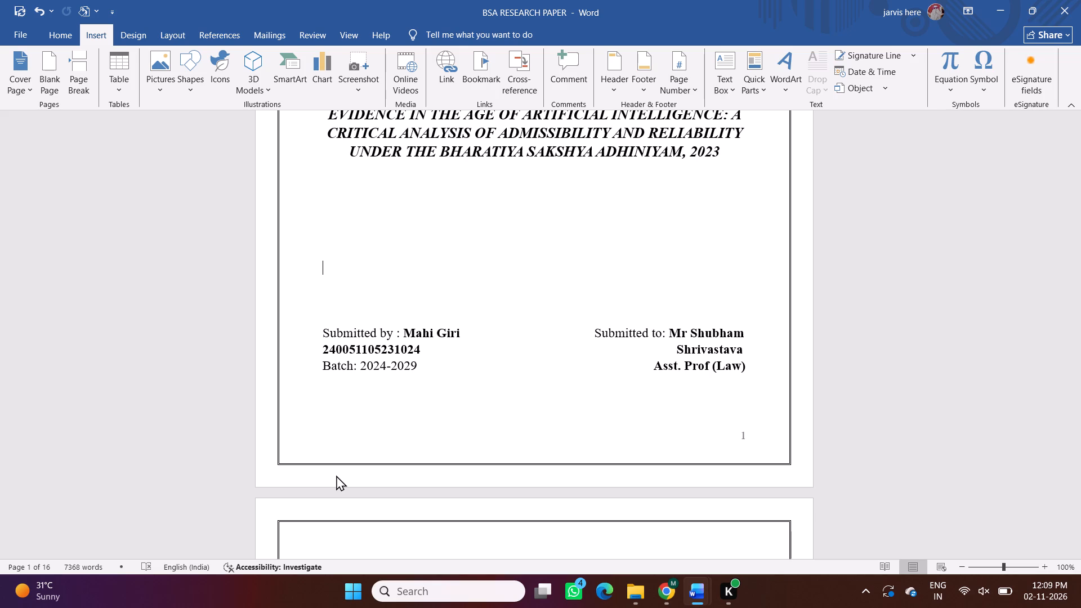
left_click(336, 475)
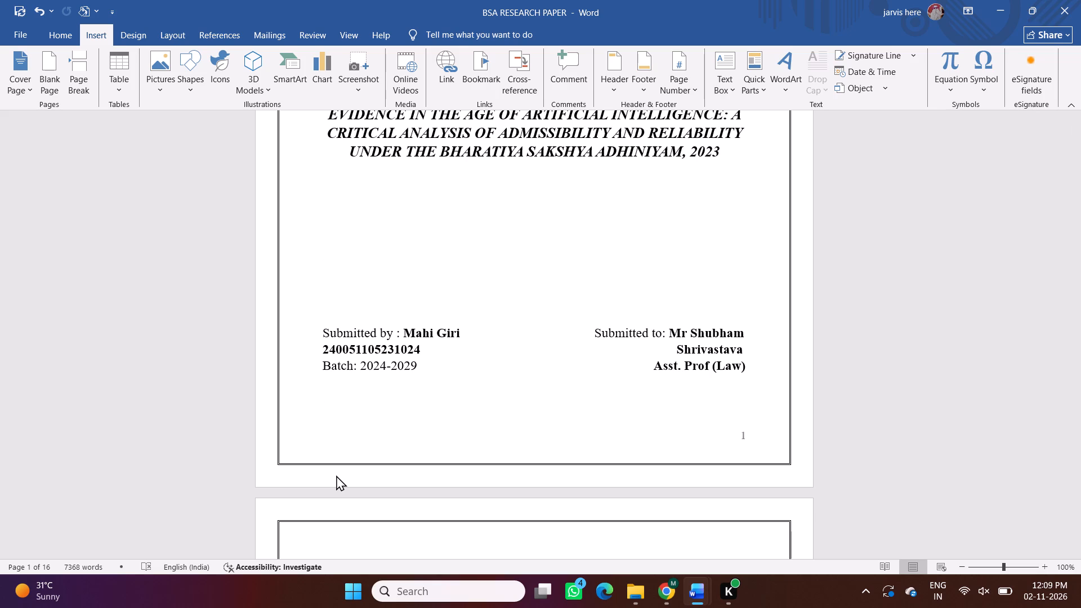
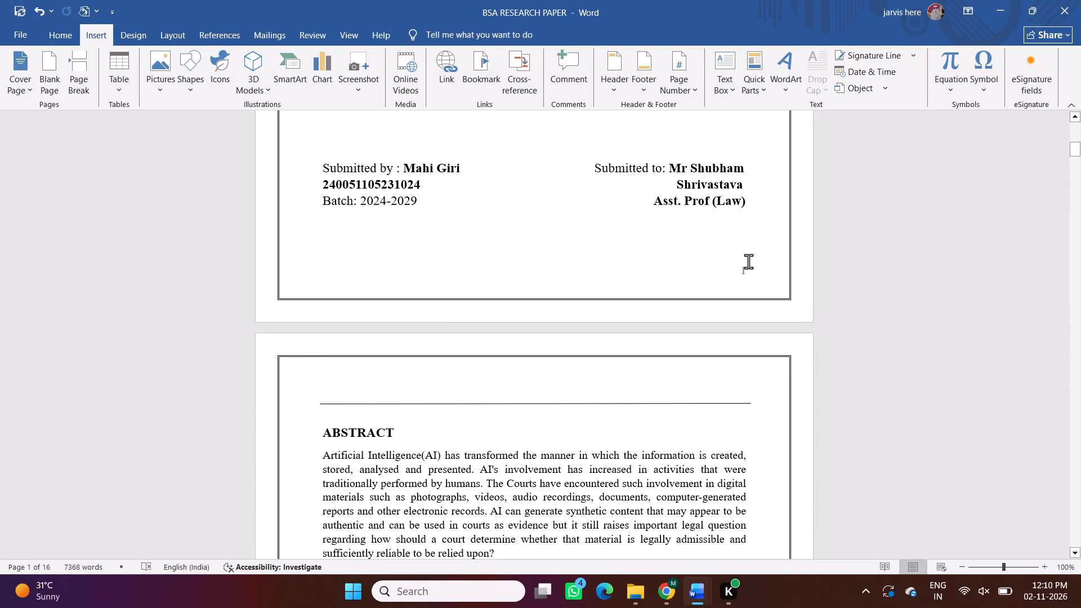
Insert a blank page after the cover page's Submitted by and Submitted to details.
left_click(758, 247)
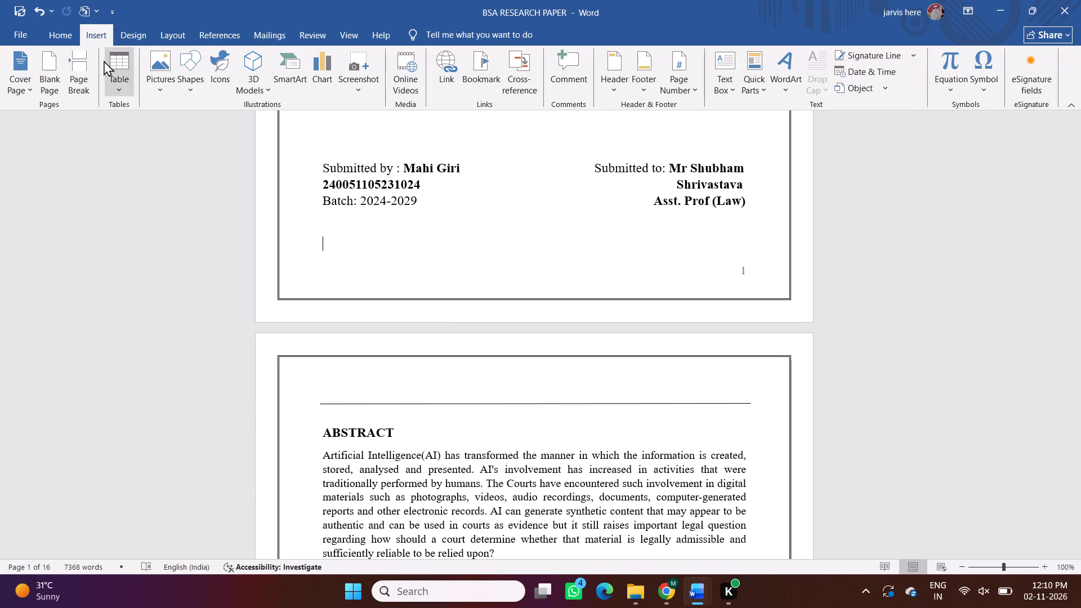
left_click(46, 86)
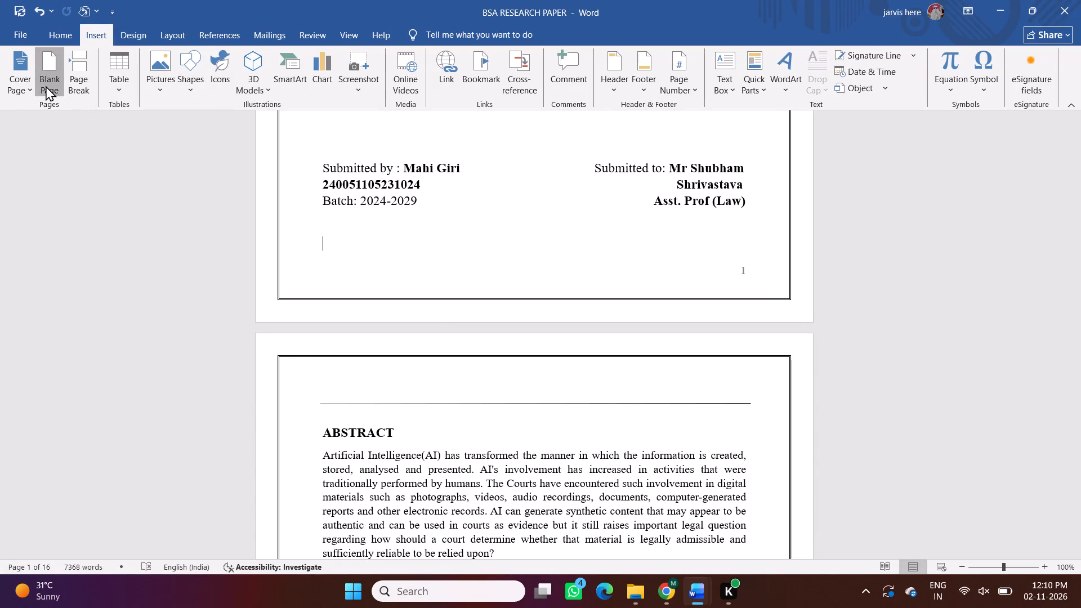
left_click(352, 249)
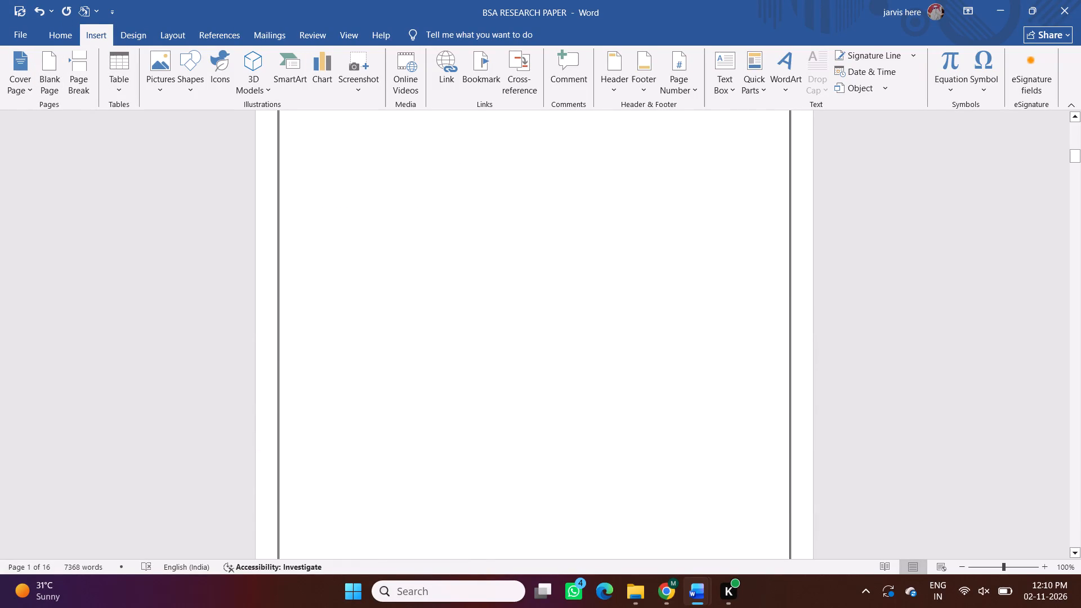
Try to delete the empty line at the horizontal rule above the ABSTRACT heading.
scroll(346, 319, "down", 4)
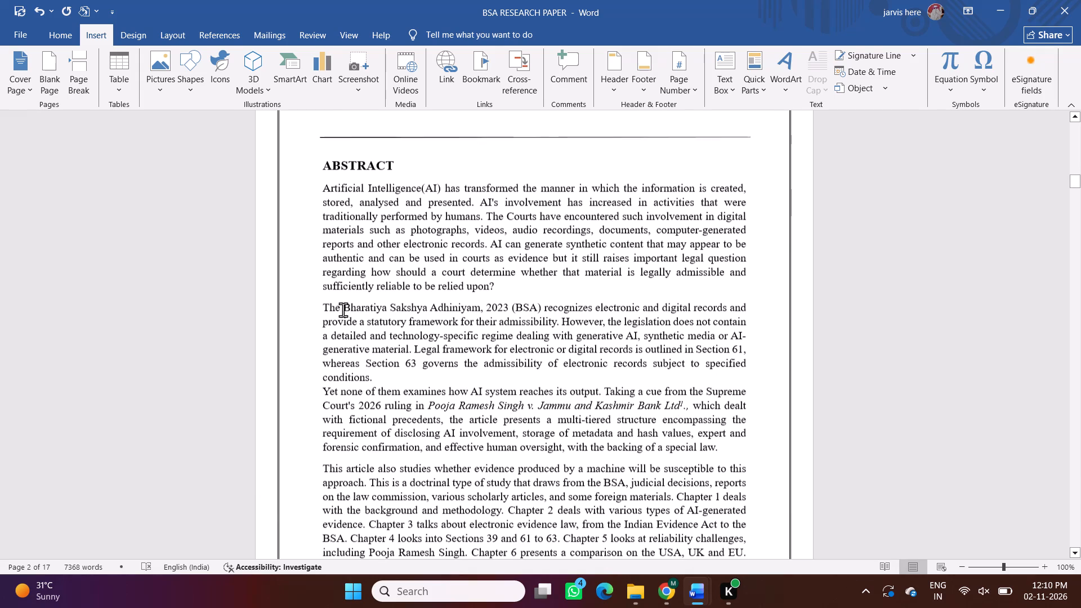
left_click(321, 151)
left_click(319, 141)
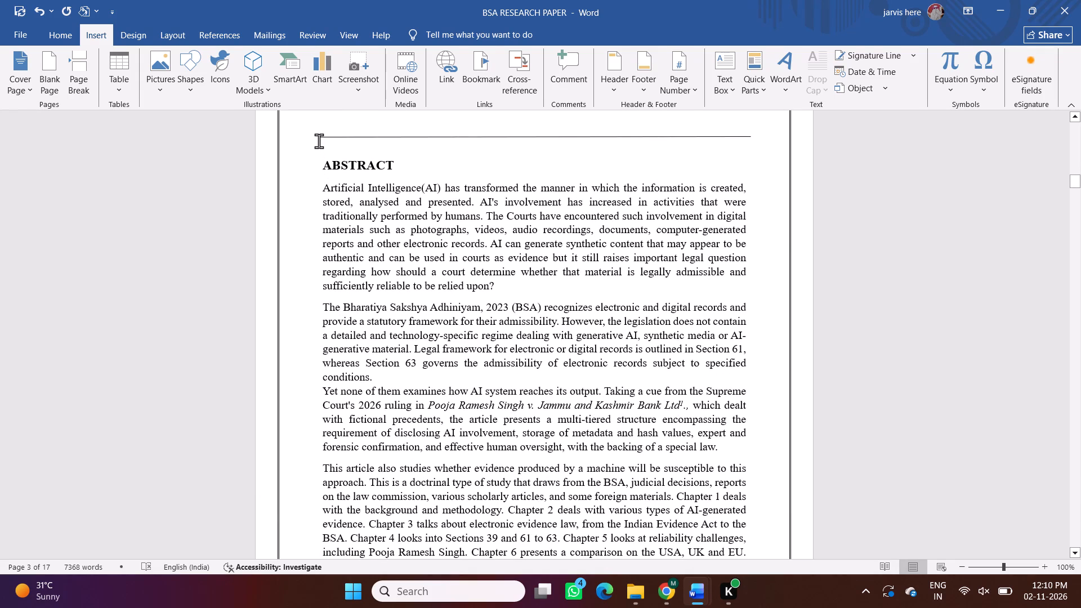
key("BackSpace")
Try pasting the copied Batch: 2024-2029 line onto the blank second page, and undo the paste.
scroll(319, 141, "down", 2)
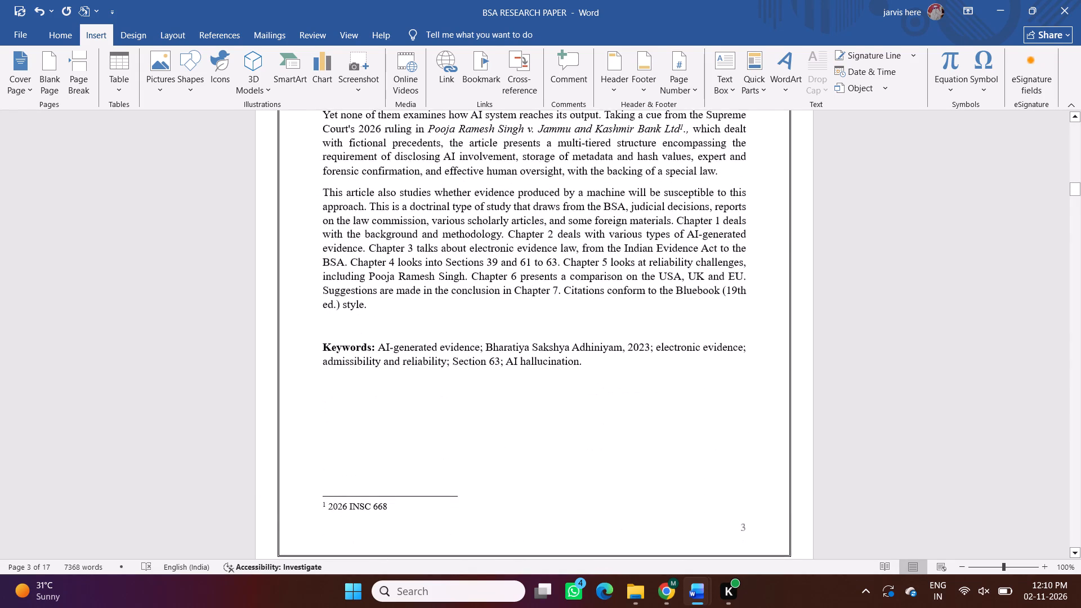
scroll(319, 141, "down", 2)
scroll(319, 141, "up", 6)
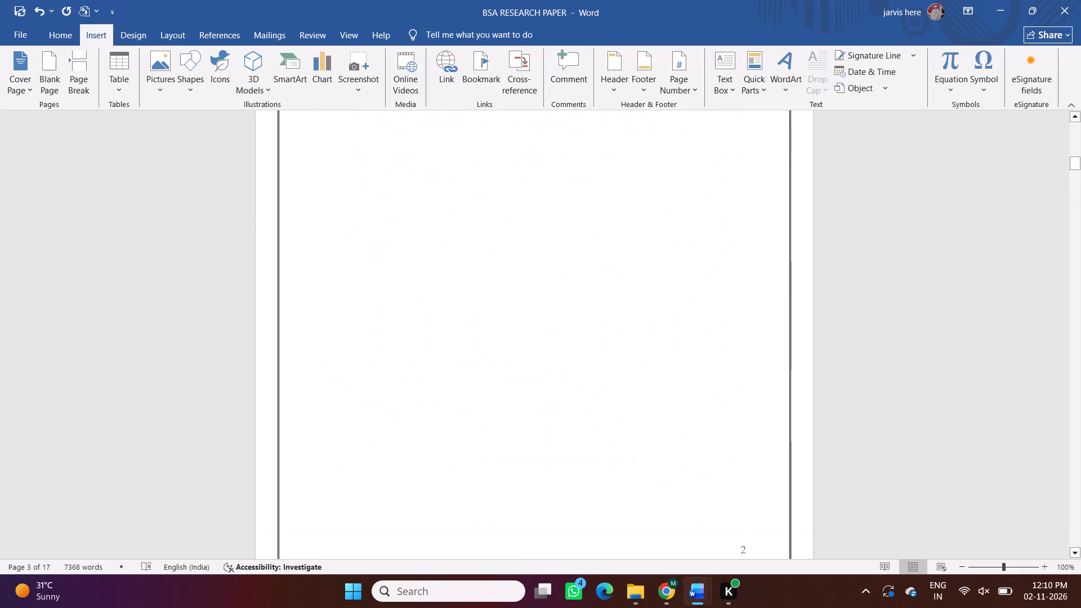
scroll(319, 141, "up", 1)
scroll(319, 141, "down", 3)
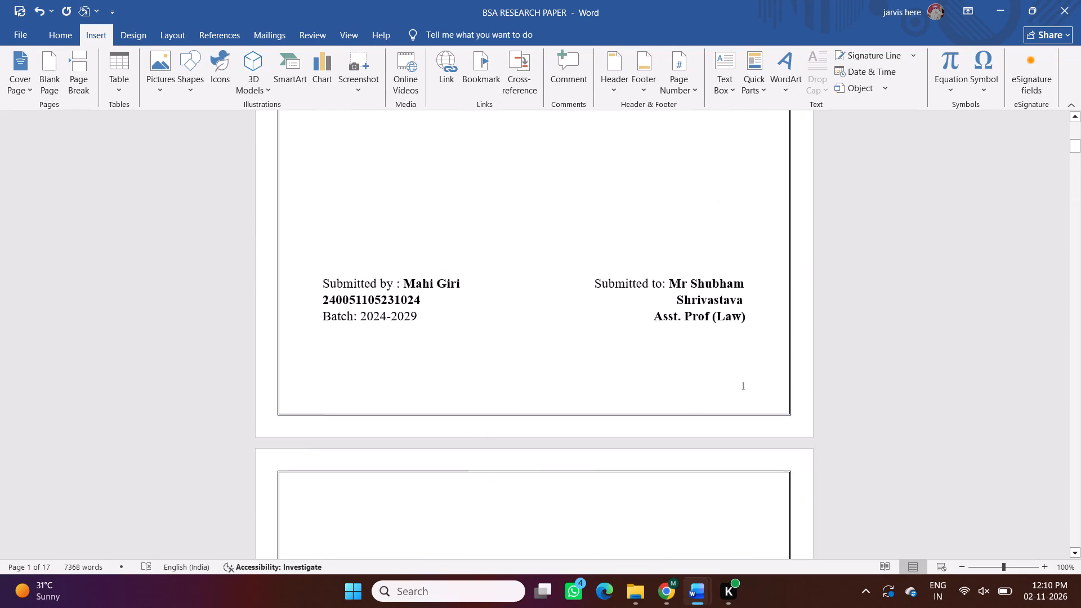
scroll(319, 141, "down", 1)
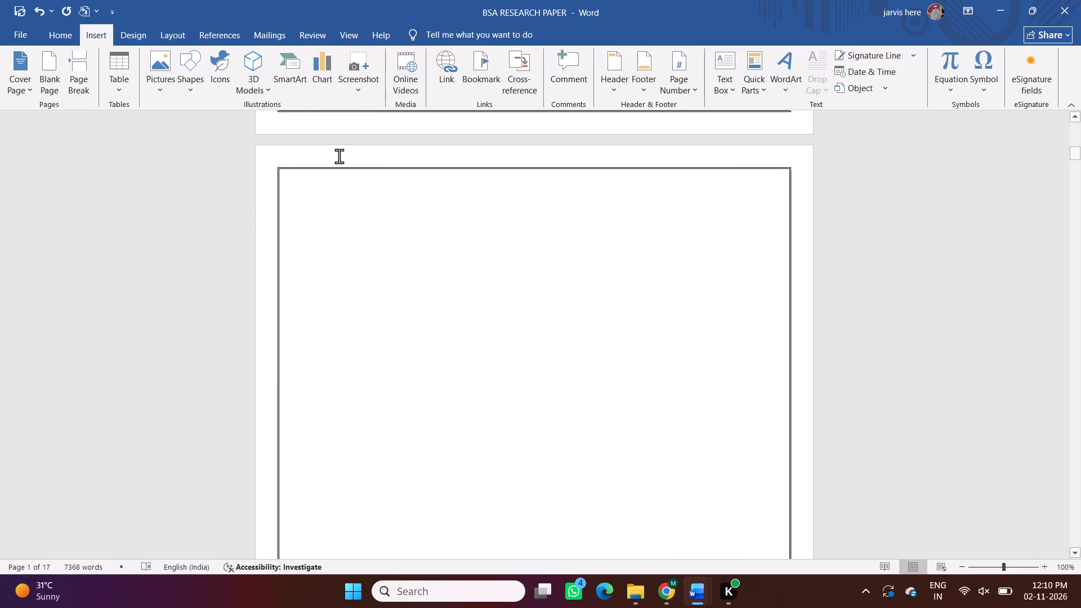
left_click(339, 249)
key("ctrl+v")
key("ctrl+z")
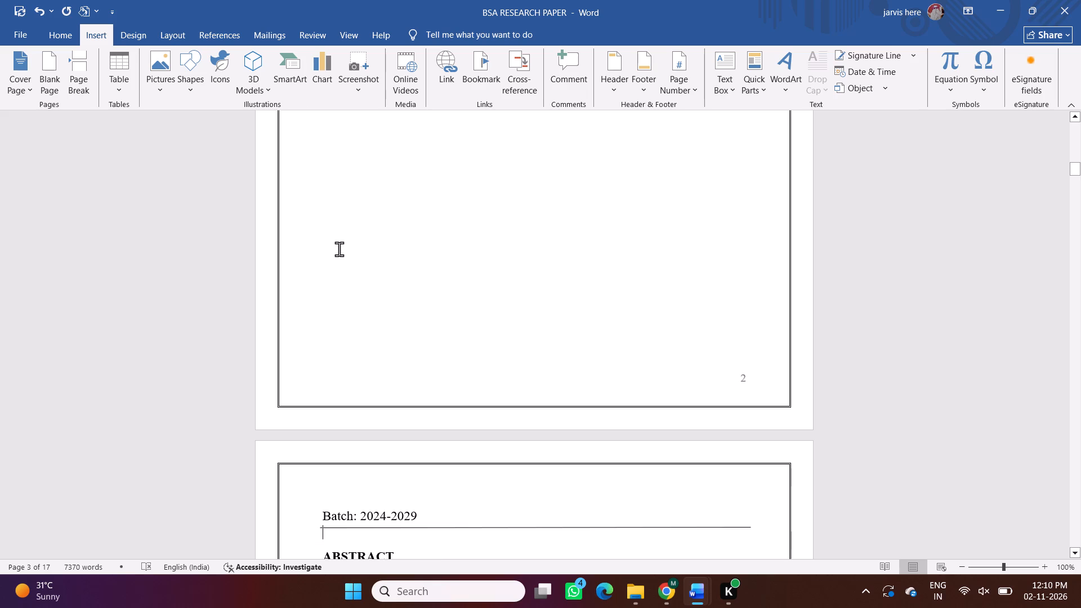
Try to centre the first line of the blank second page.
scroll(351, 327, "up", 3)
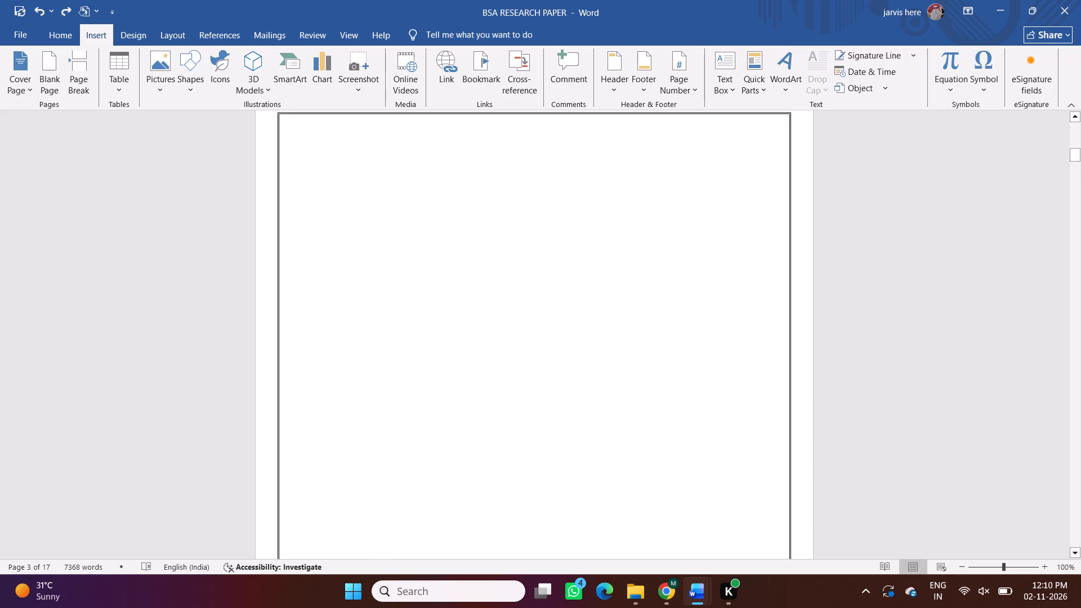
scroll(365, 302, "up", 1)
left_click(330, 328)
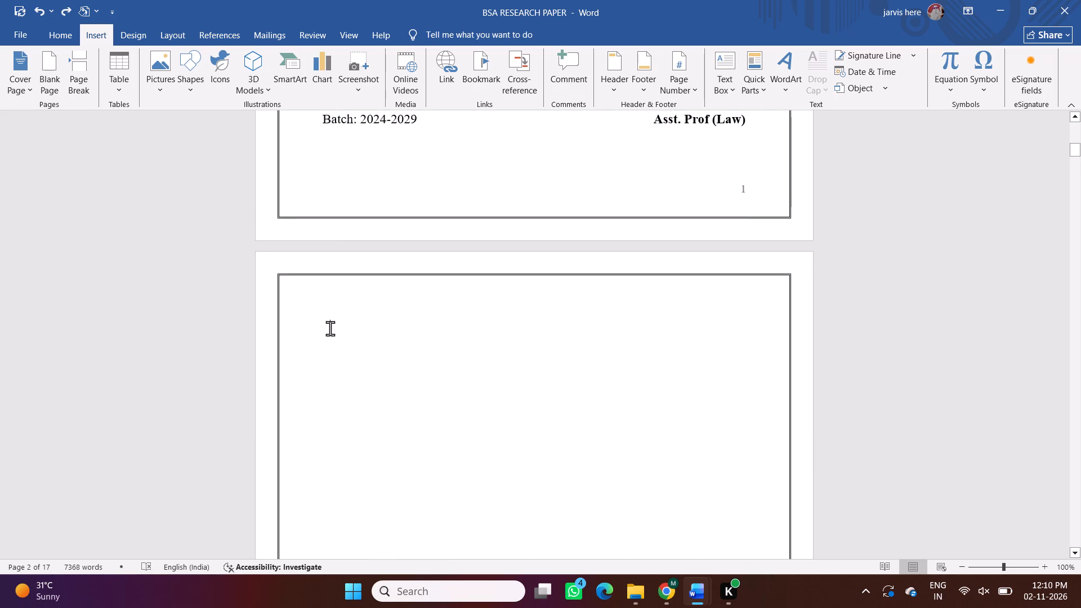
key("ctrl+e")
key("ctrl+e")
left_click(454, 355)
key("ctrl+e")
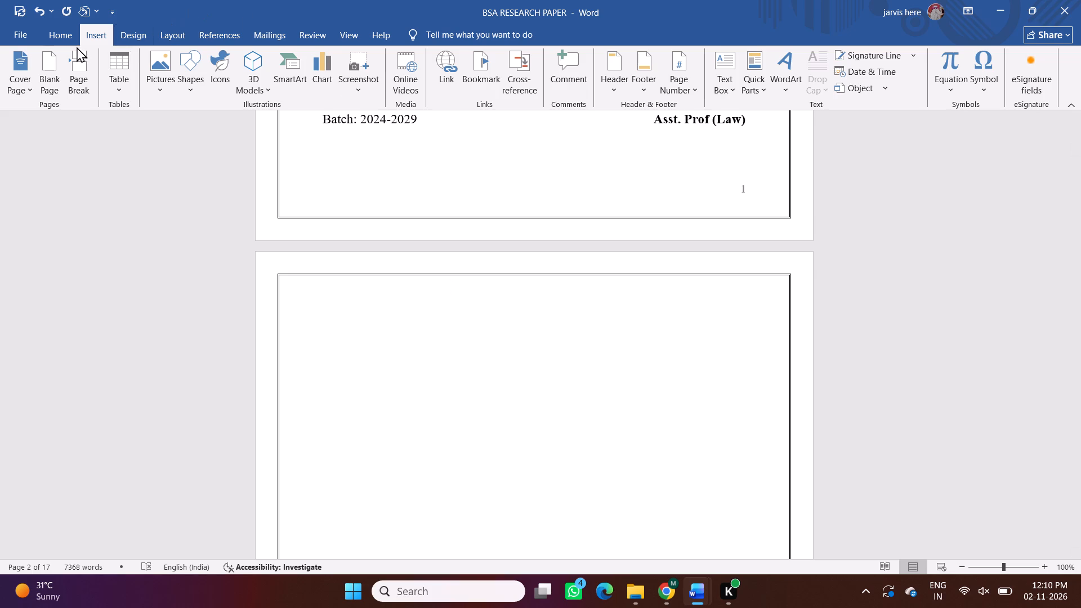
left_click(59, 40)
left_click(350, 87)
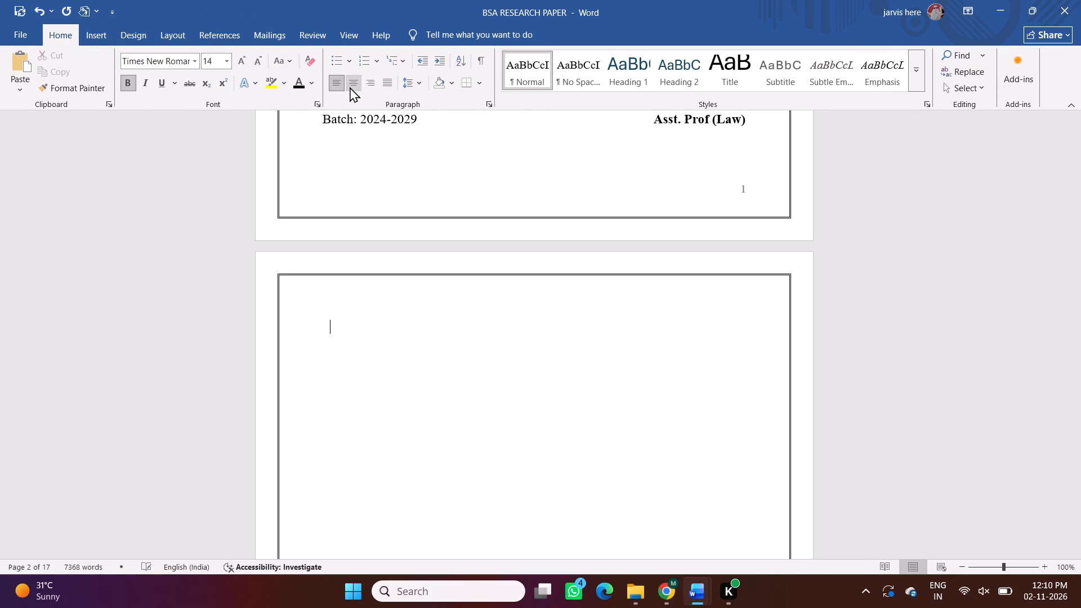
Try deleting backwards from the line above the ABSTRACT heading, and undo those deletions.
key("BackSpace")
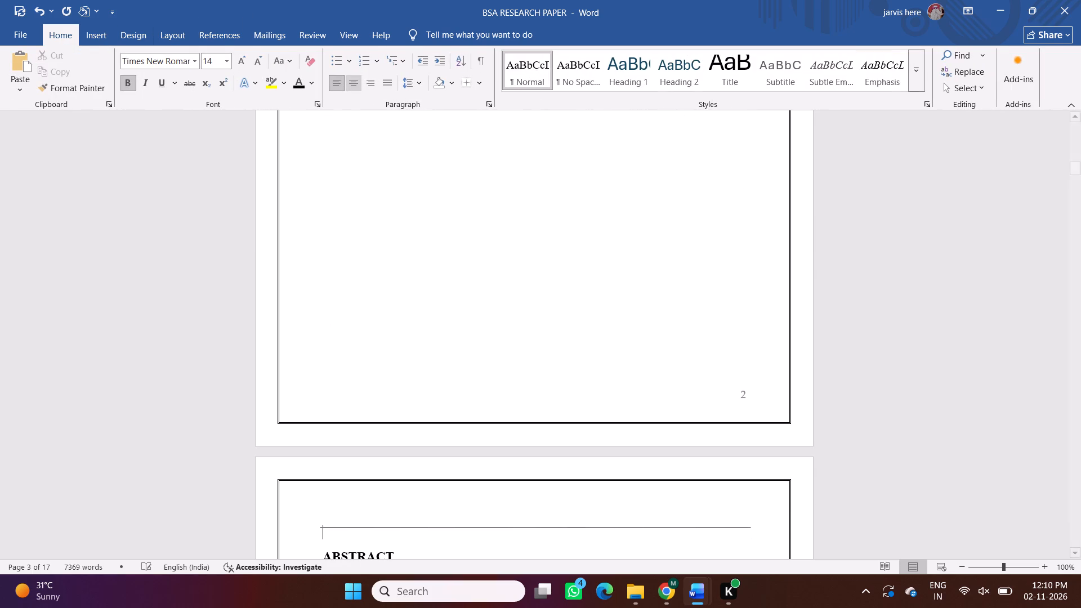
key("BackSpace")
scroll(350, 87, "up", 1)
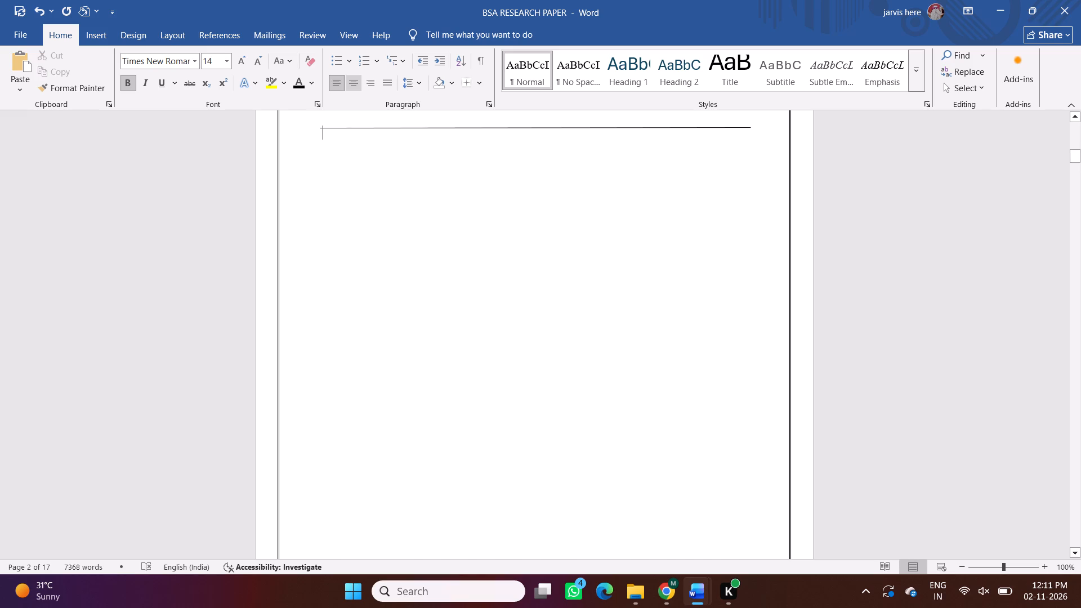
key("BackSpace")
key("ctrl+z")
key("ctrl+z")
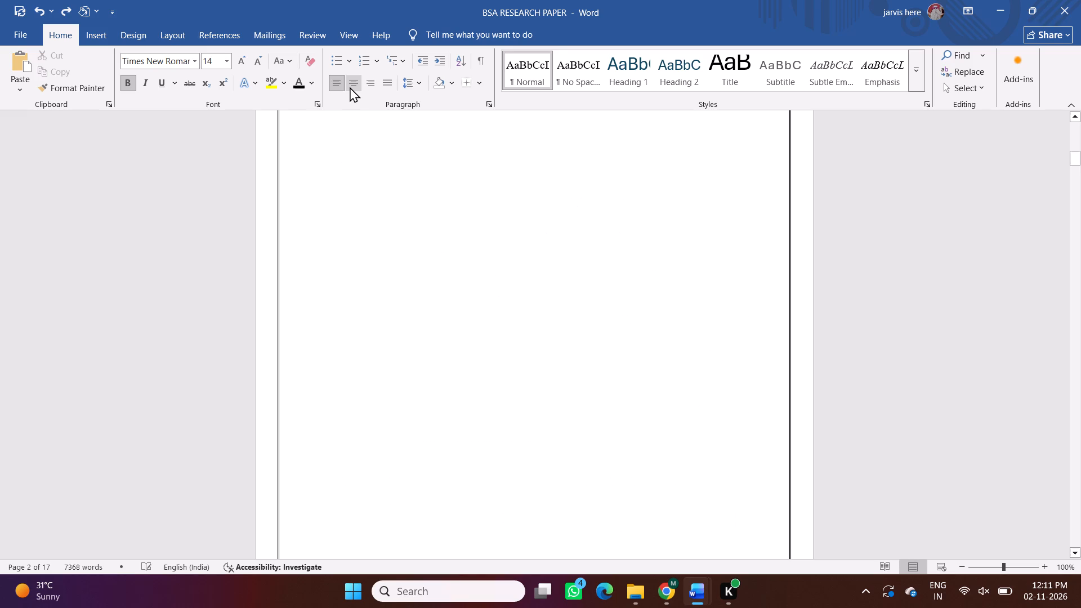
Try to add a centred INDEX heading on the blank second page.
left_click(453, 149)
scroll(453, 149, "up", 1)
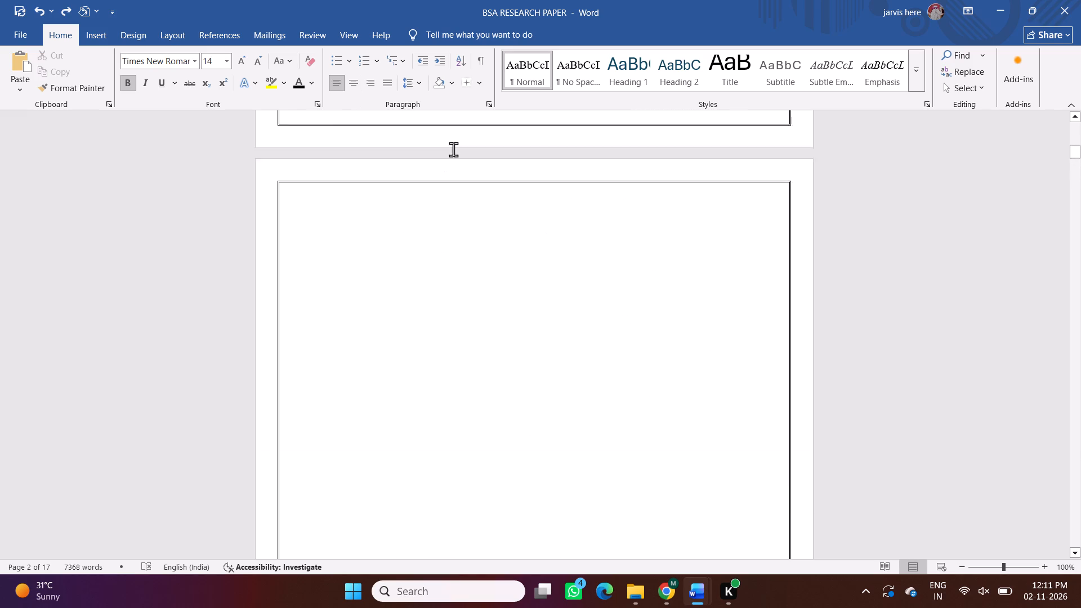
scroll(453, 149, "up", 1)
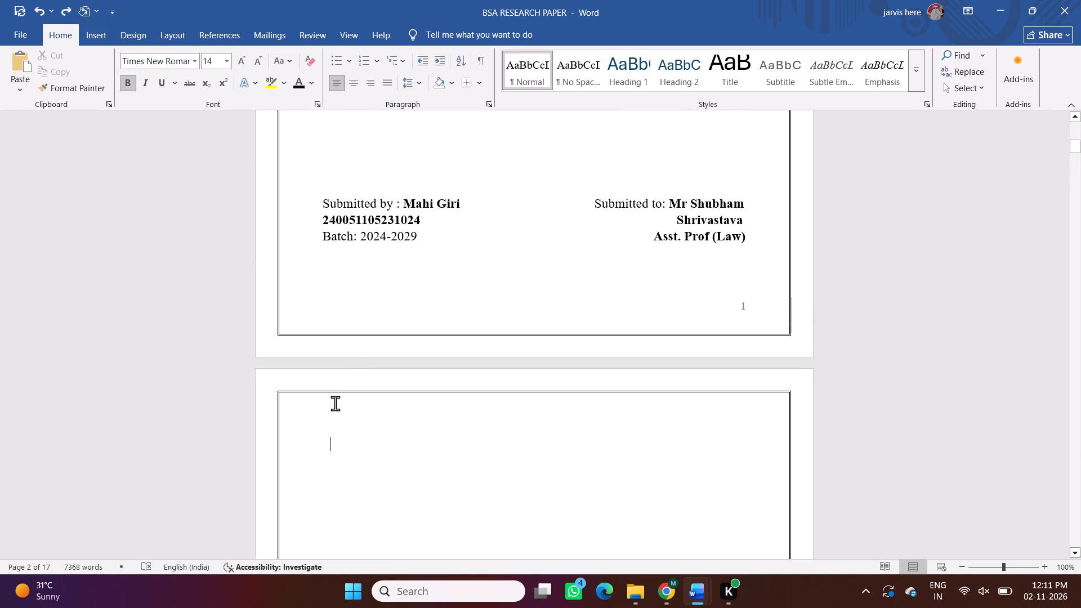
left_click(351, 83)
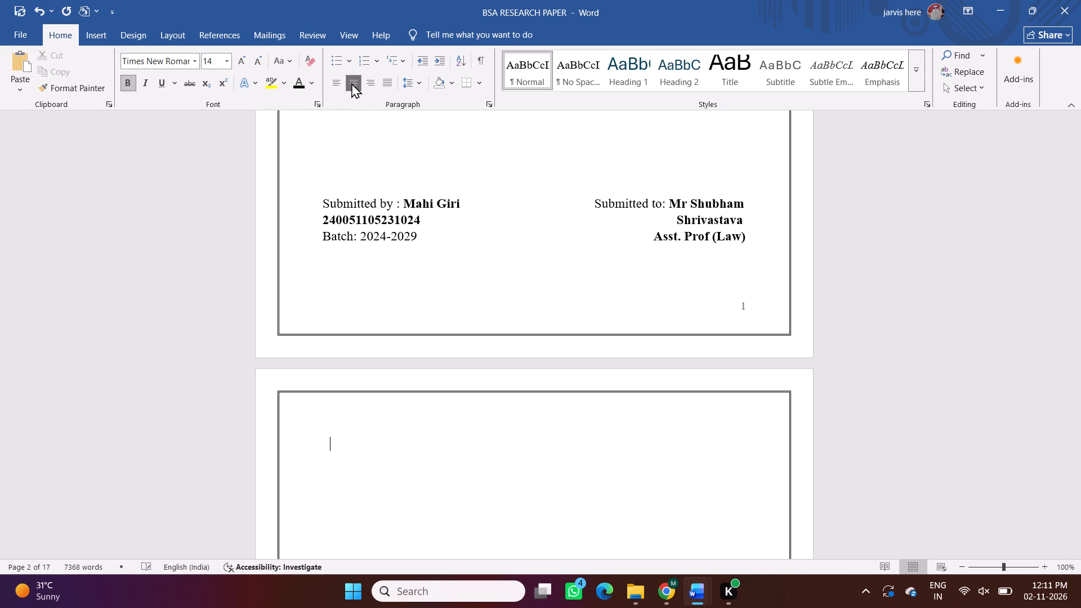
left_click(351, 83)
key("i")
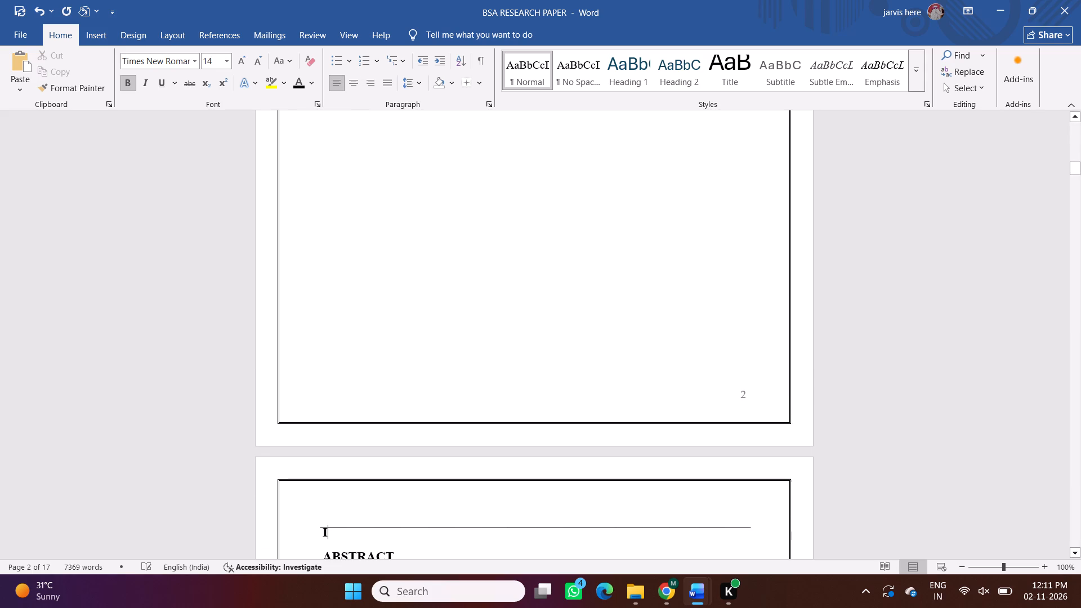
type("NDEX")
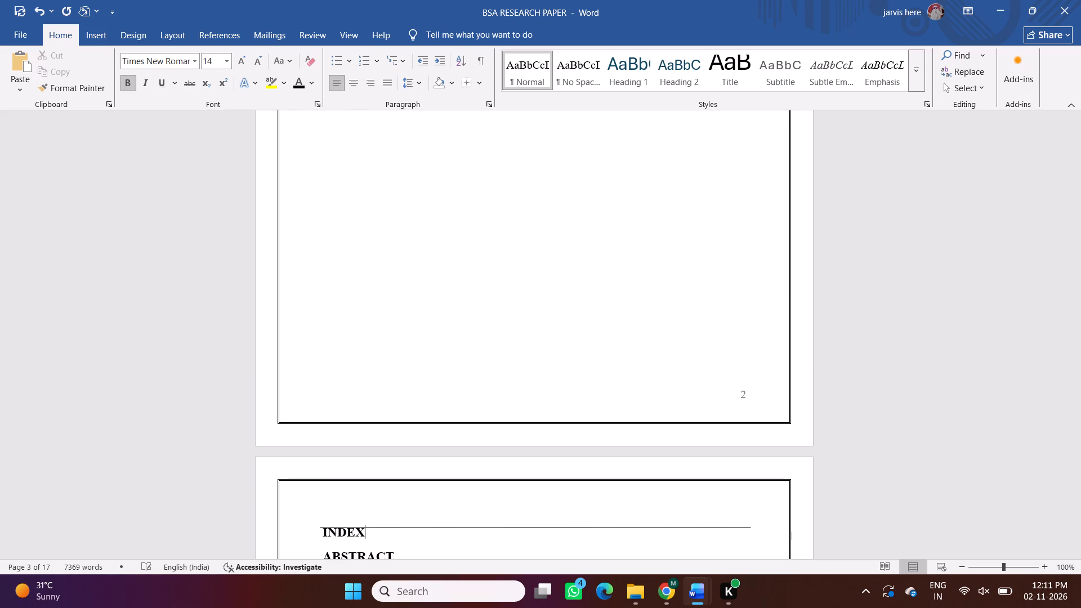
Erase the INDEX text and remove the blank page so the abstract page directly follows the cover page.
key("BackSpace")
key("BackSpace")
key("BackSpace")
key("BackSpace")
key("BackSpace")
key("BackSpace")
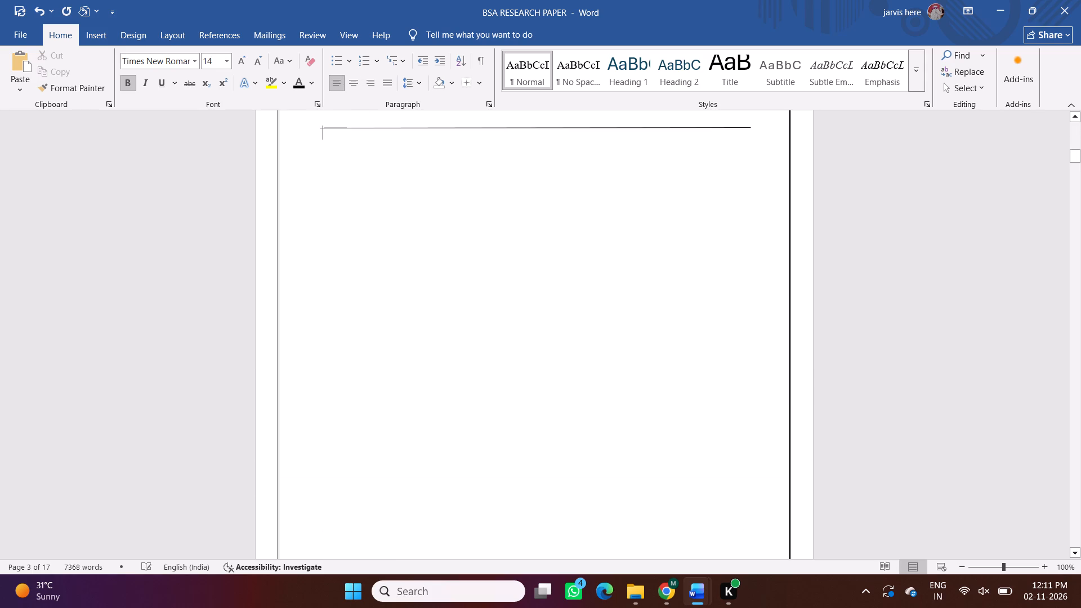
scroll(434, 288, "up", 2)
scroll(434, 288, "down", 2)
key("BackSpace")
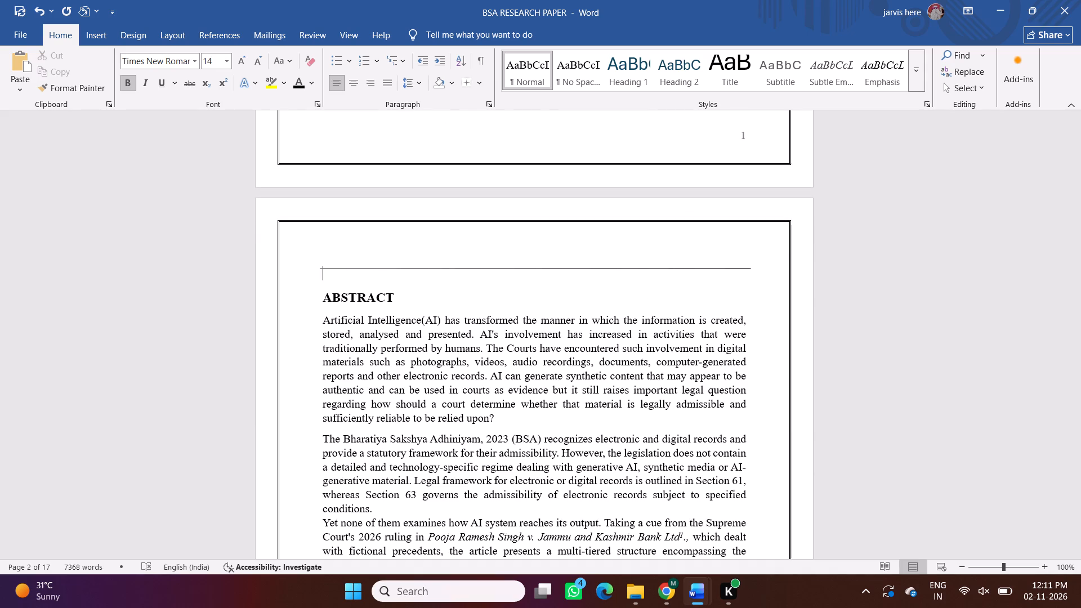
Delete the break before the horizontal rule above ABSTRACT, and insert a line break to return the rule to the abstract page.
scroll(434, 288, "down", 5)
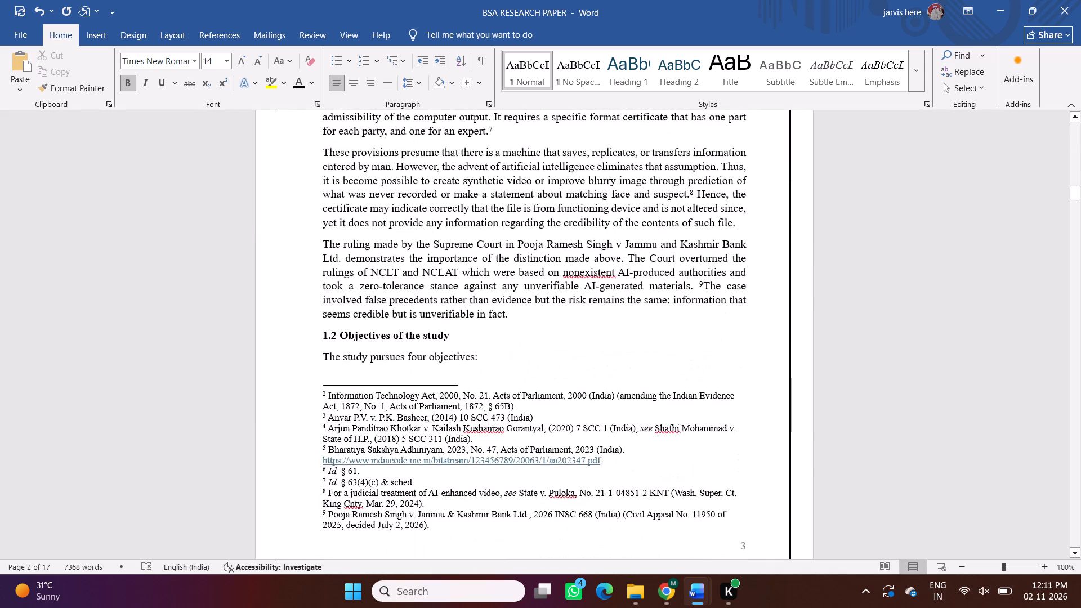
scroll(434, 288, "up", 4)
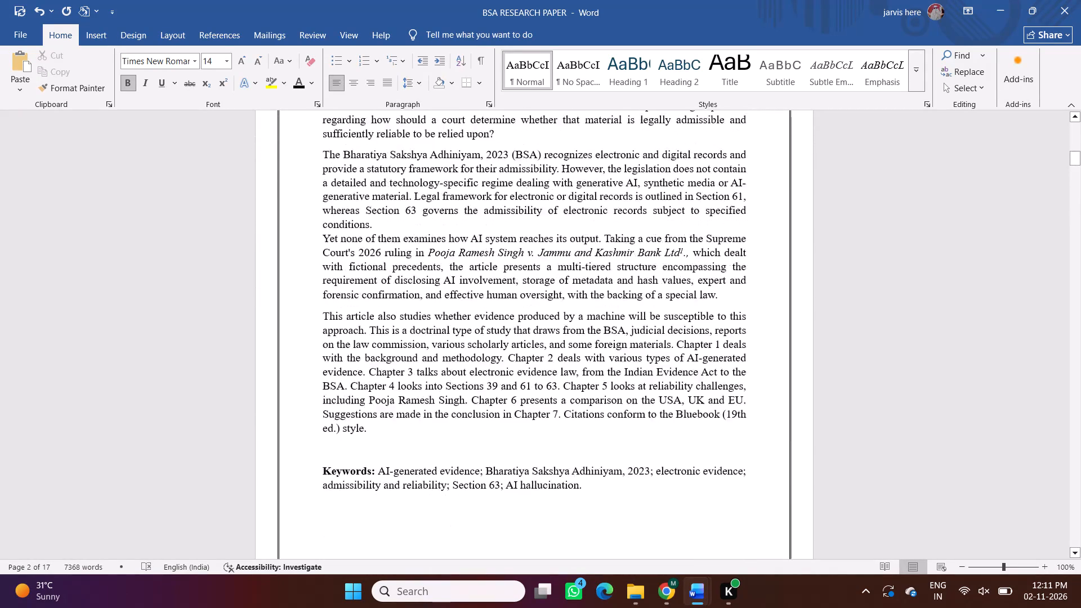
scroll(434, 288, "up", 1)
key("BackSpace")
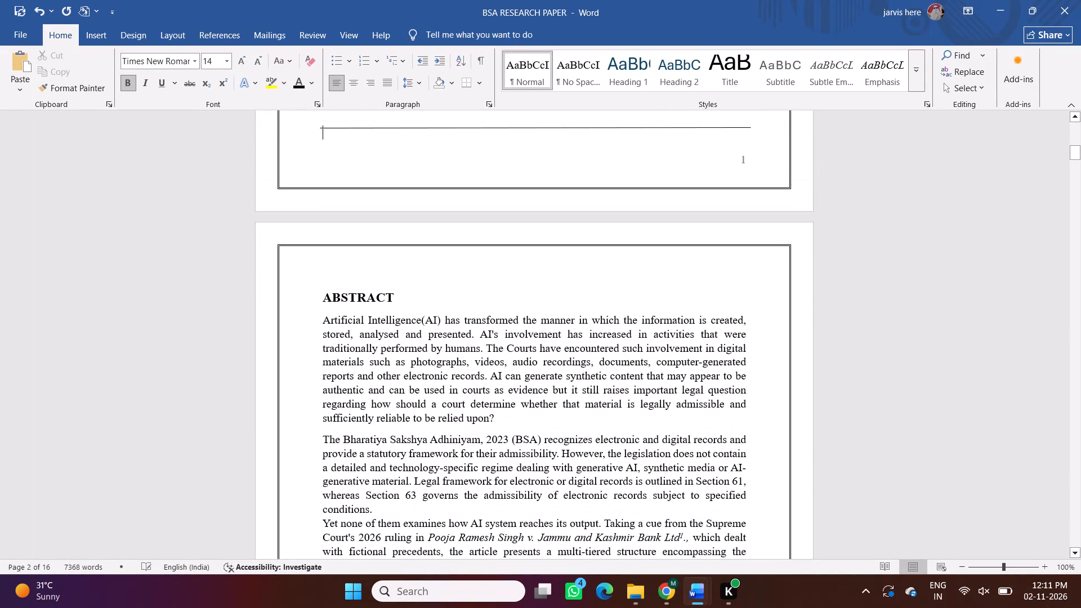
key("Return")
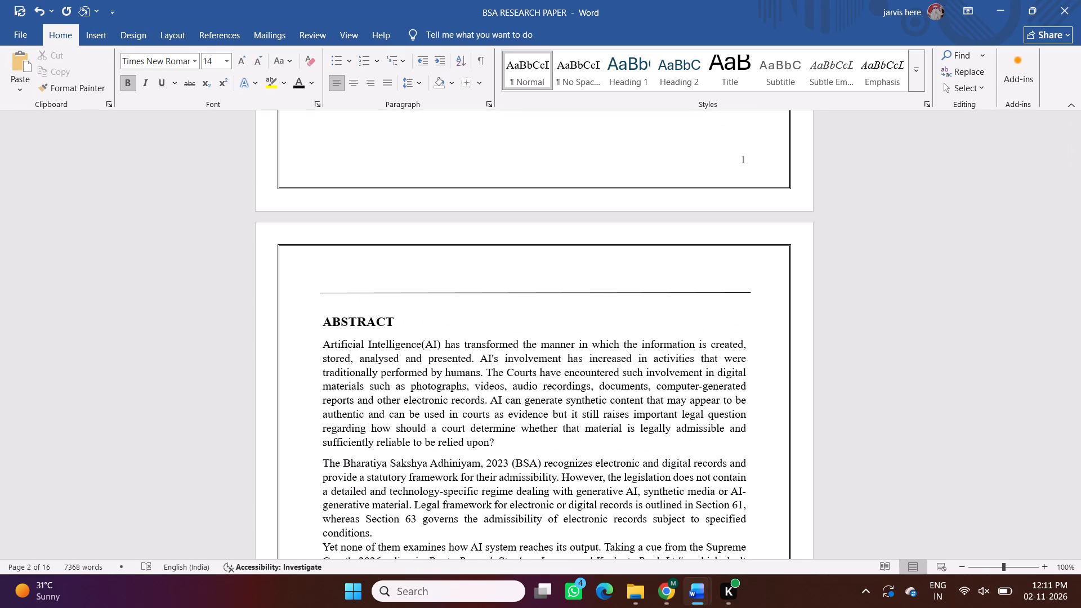
Review the research paper from the abstract page through to its last page, and close the document.
scroll(434, 288, "down", 3)
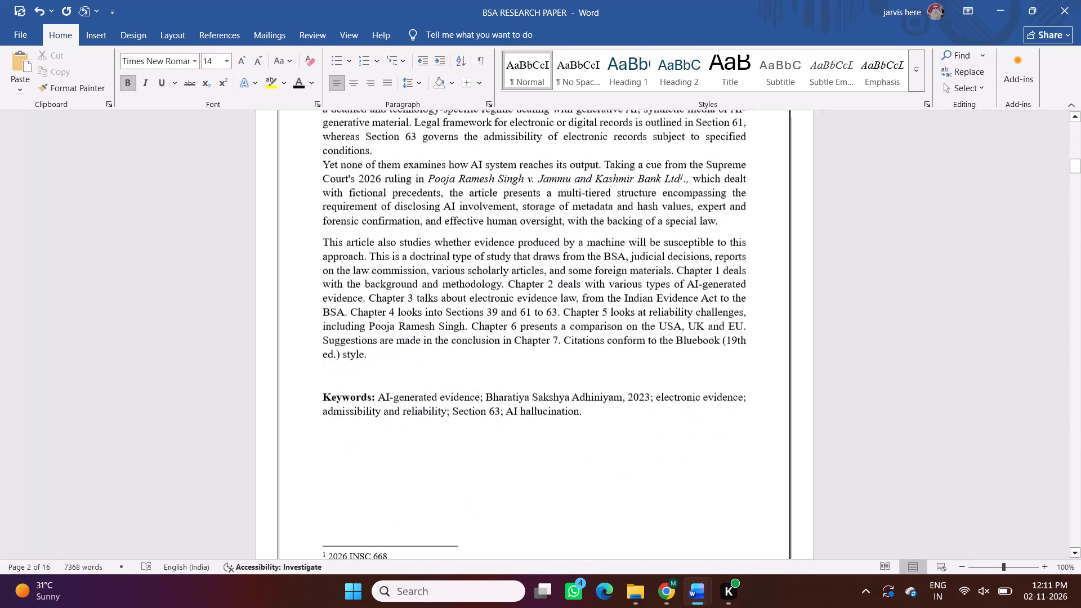
scroll(434, 288, "down", 12)
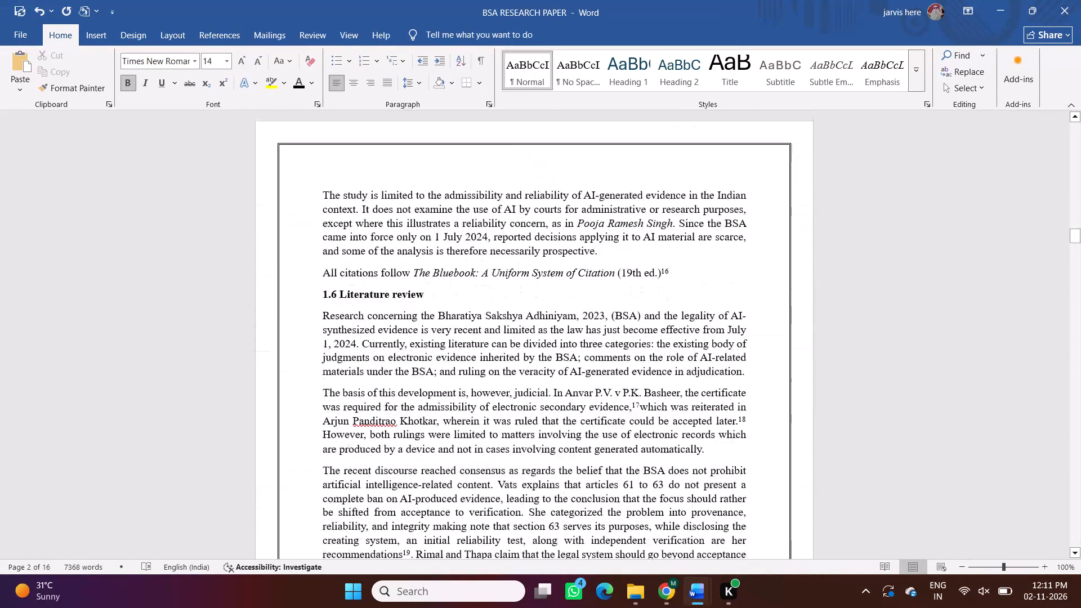
scroll(434, 288, "down", 12)
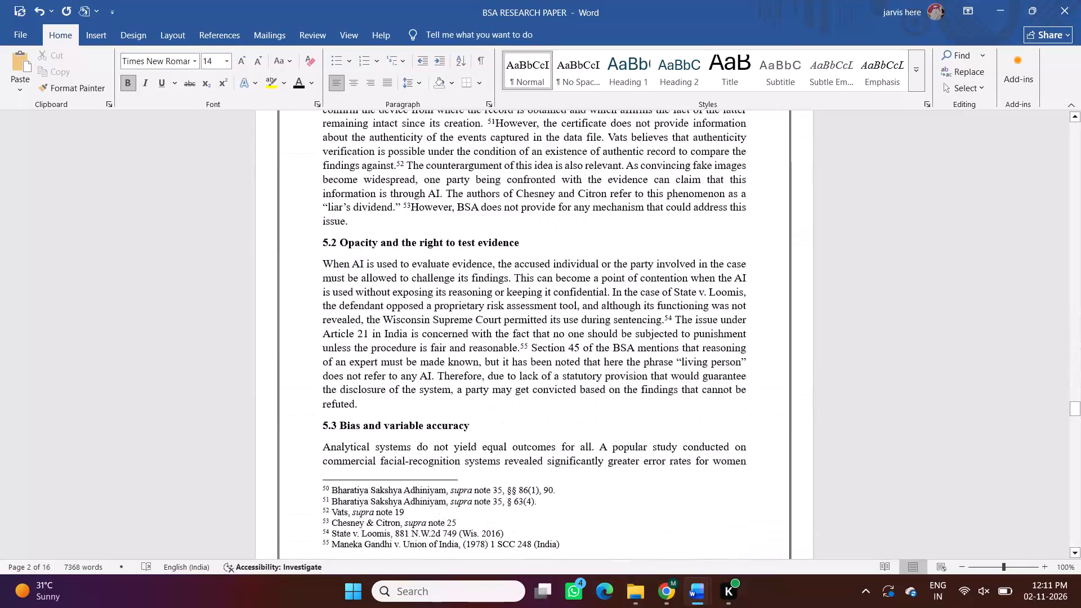
scroll(434, 288, "down", 12)
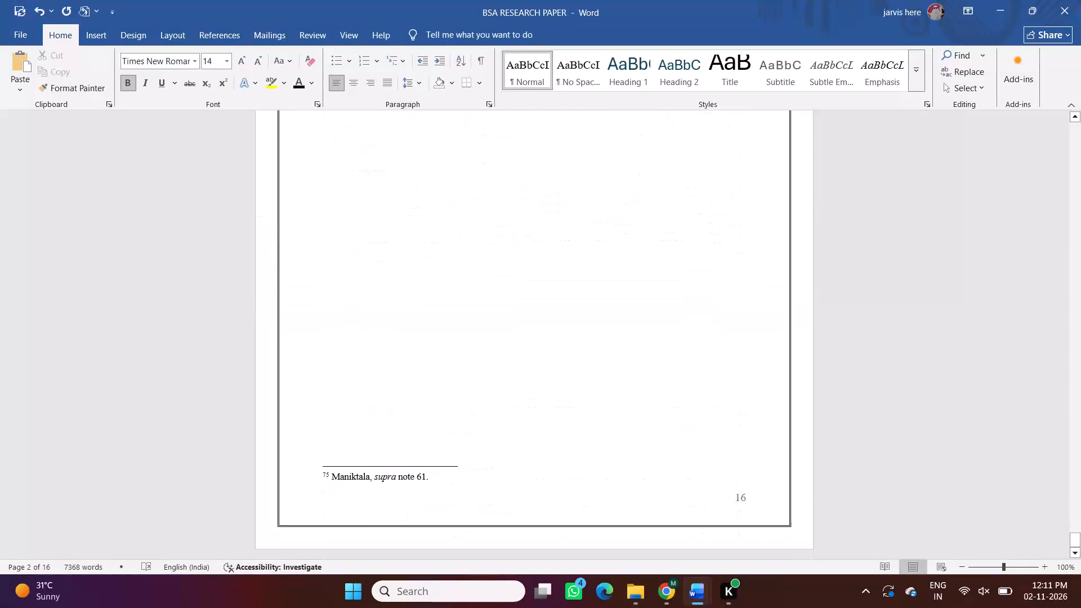
scroll(434, 288, "down", 6)
left_click(1073, 3)
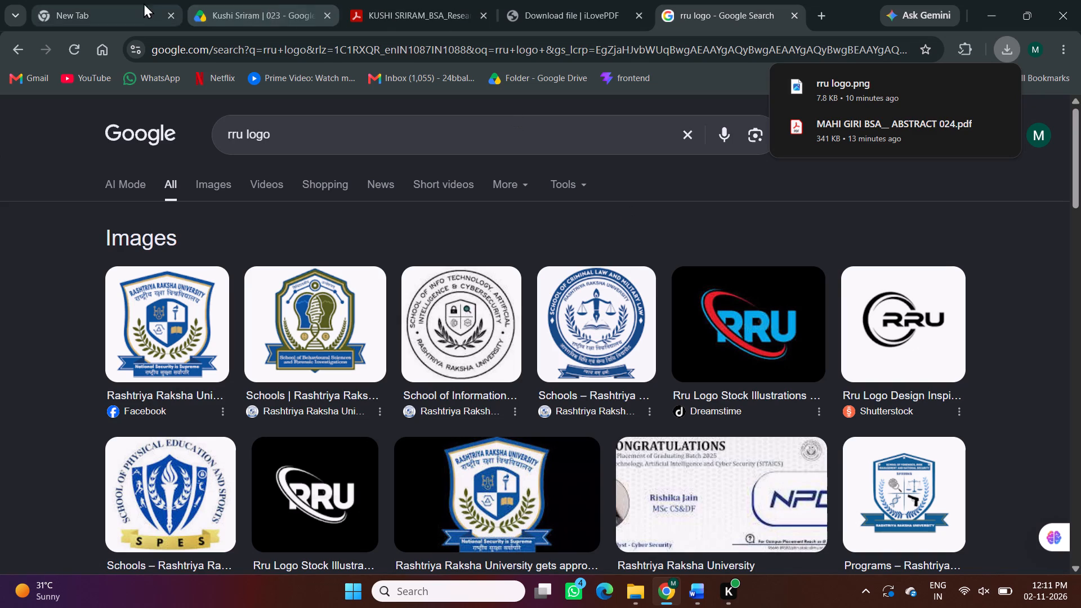
In Chrome, close the classmate's research paper PDF and open your own Drive folder inside "BBA LLB V, Resarch Paper BSA", dismissing the upload notice.
left_click(251, 12)
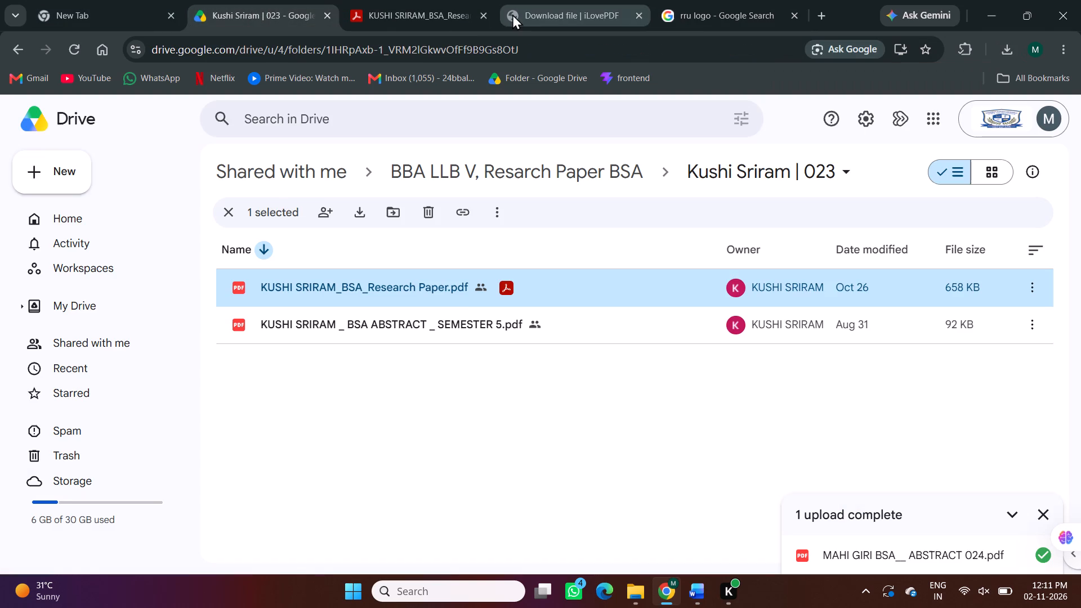
left_click(483, 14)
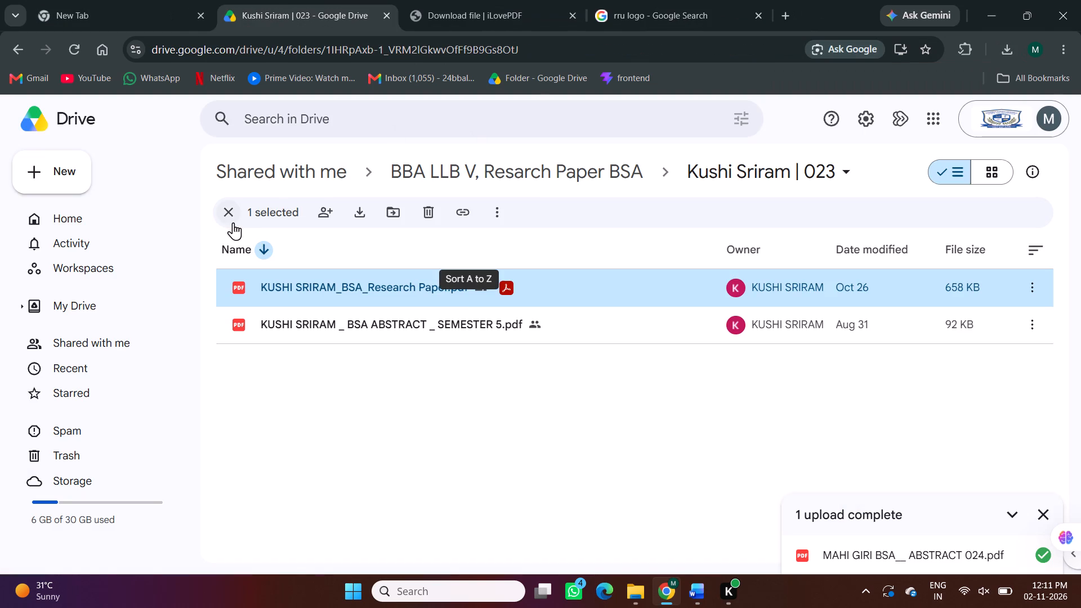
left_click(17, 43)
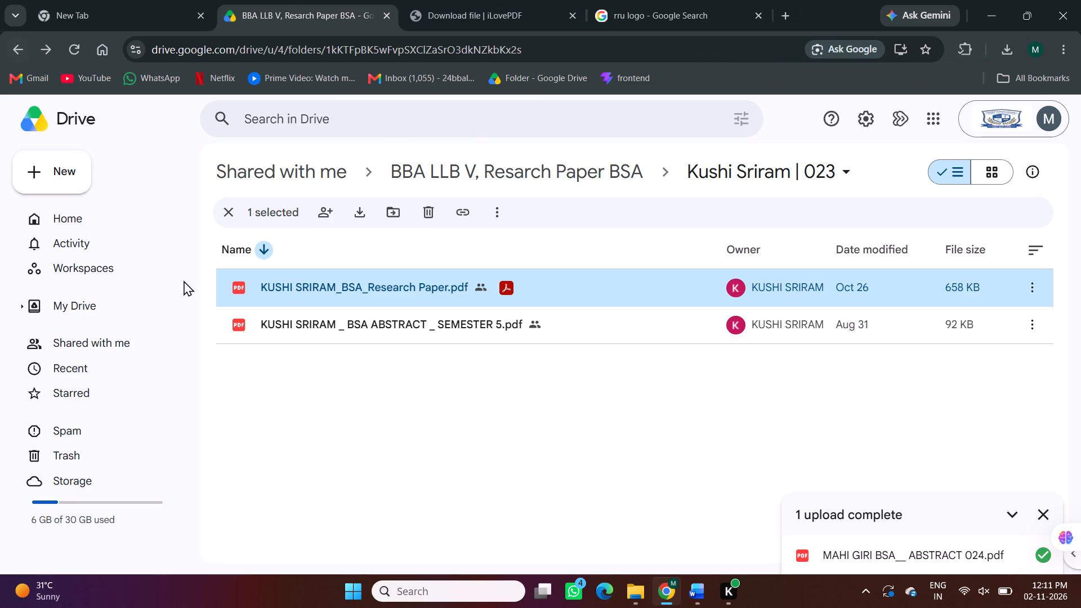
scroll(319, 520, "down", 1)
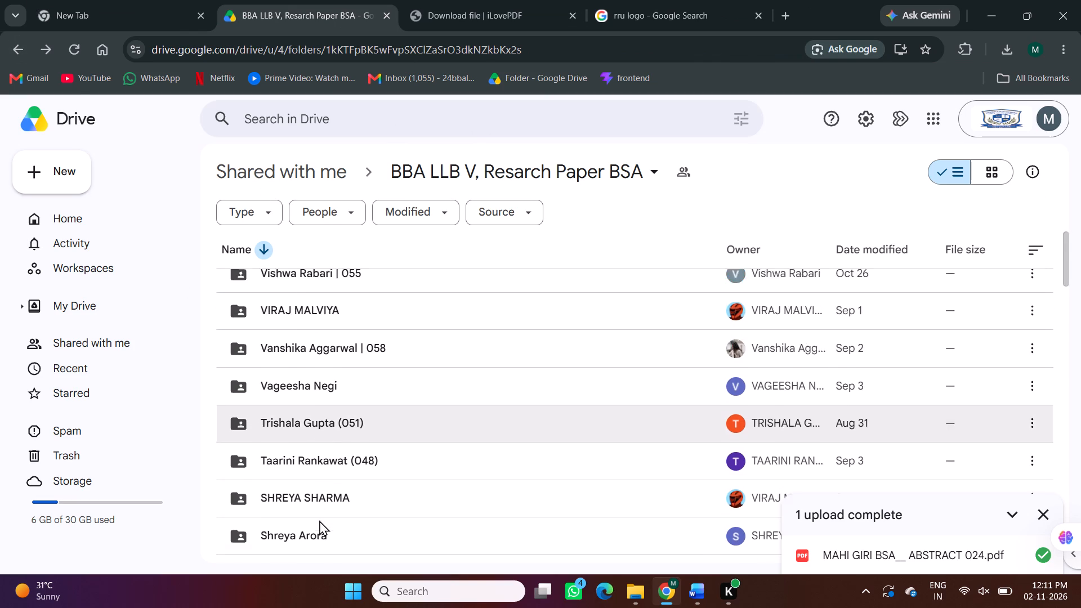
scroll(319, 520, "down", 6)
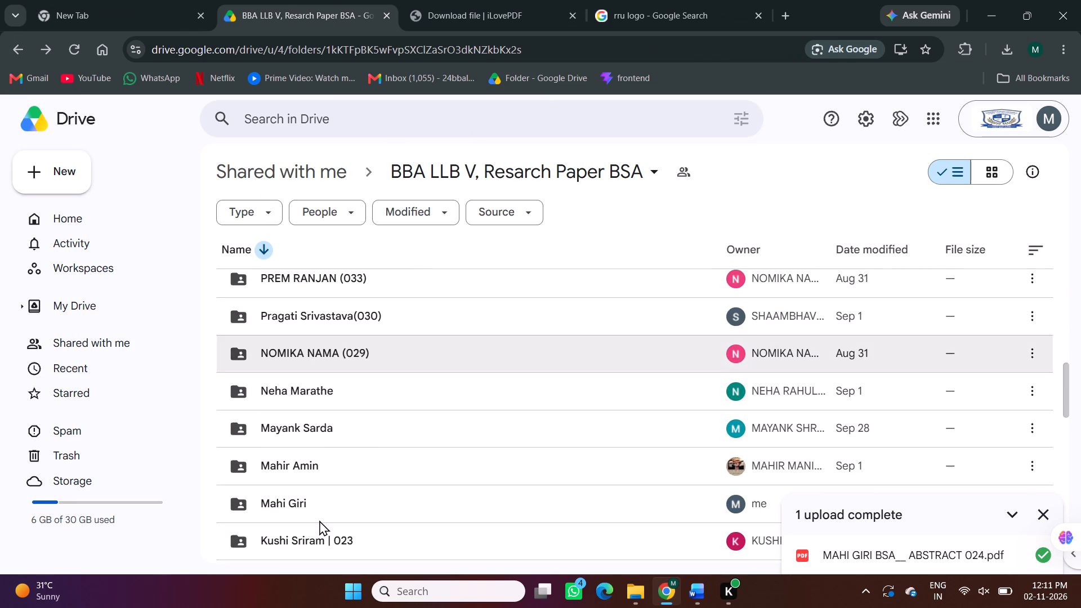
double_click(294, 509)
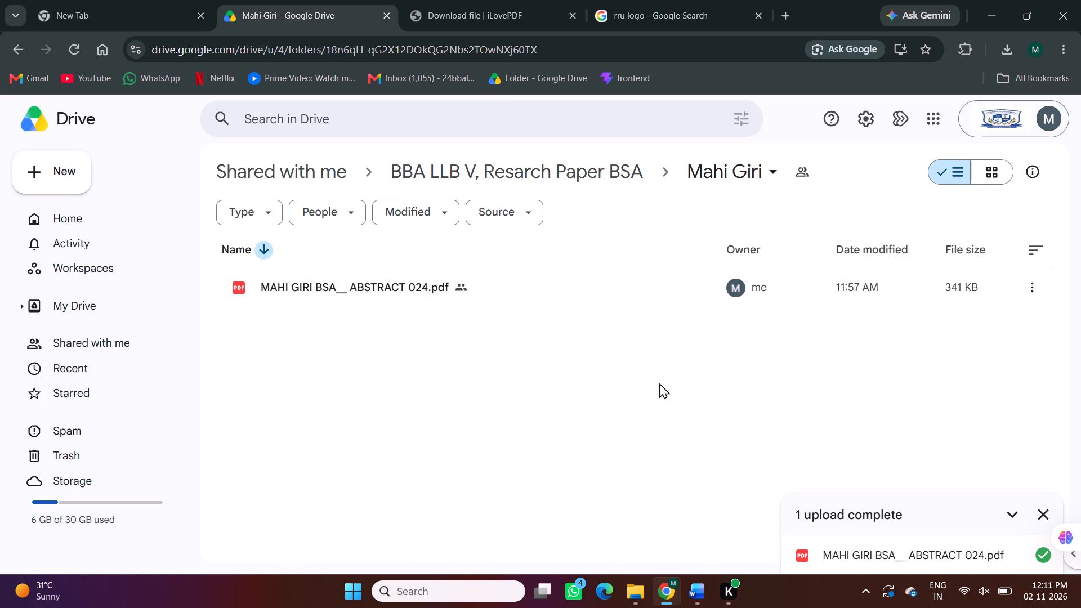
left_click(1043, 513)
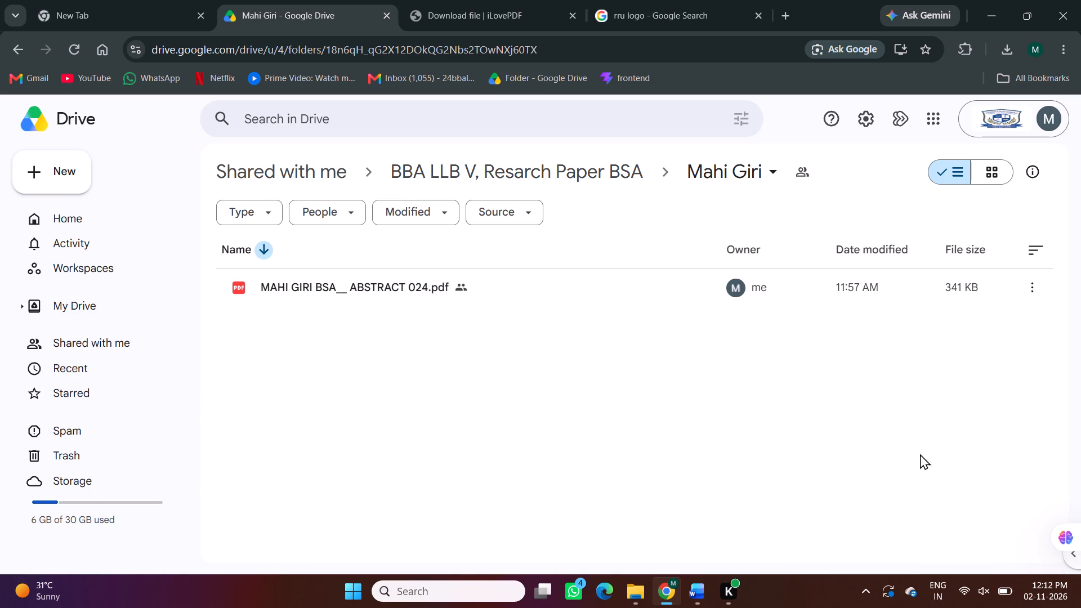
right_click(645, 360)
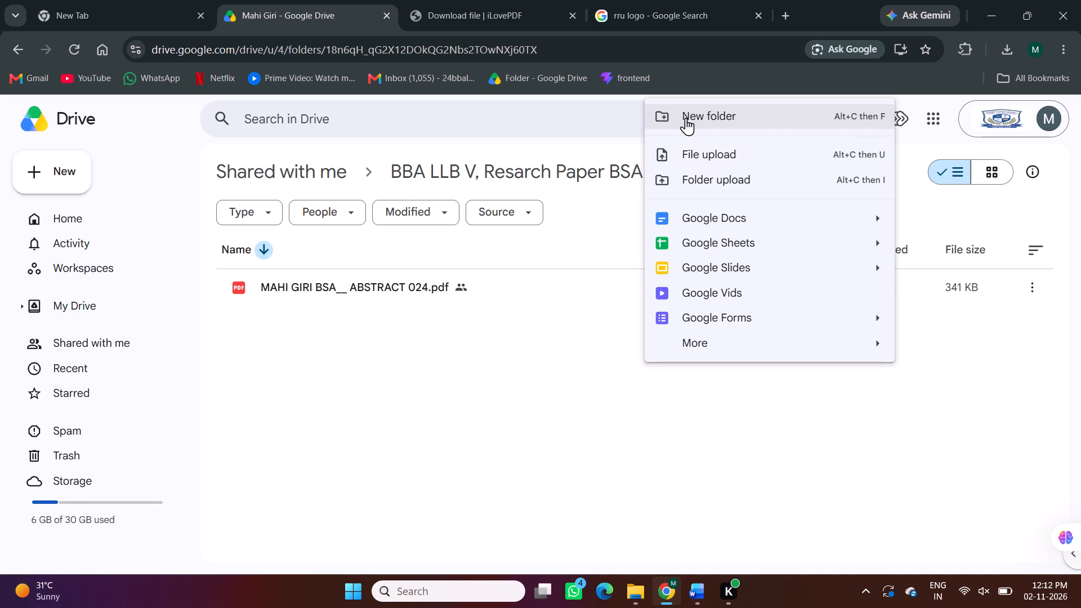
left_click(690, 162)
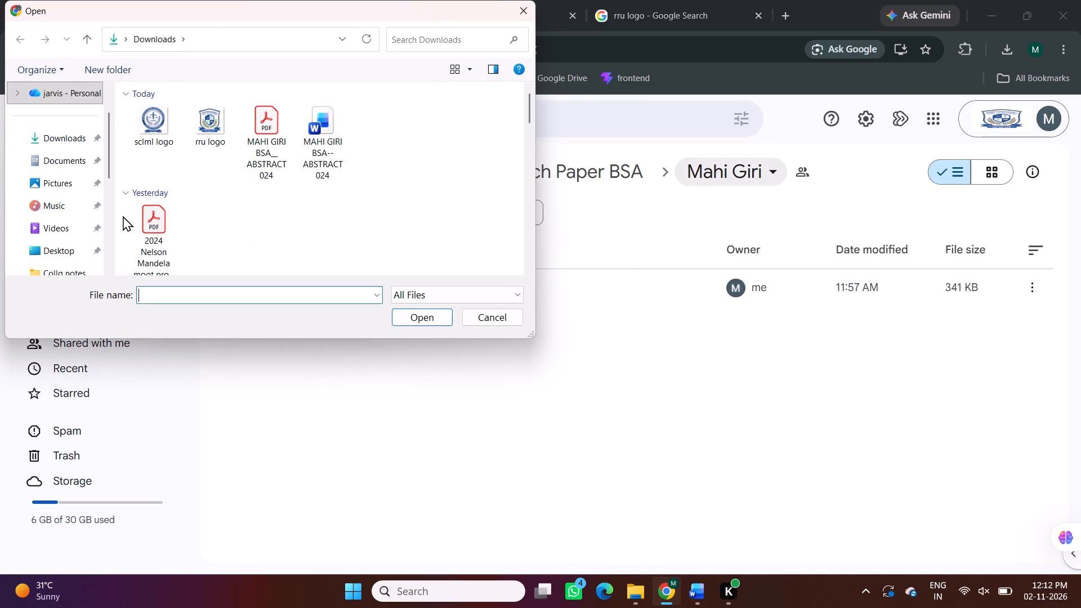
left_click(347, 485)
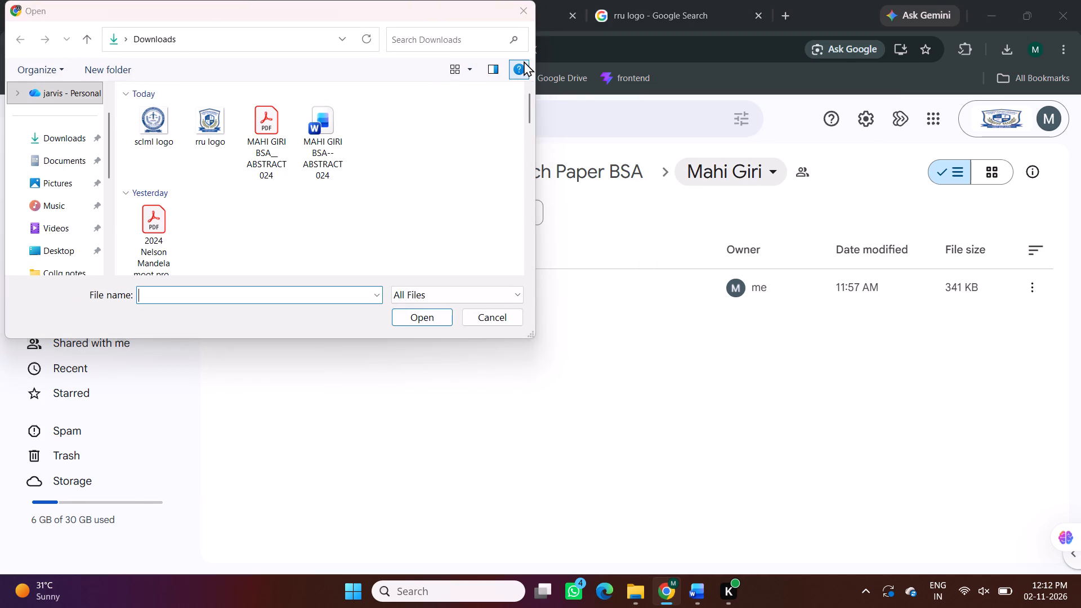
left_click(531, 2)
Return to iLovePDF's Word to PDF converter and load BSA RESEARCH PAPER from the Documents folder.
left_click(615, 10)
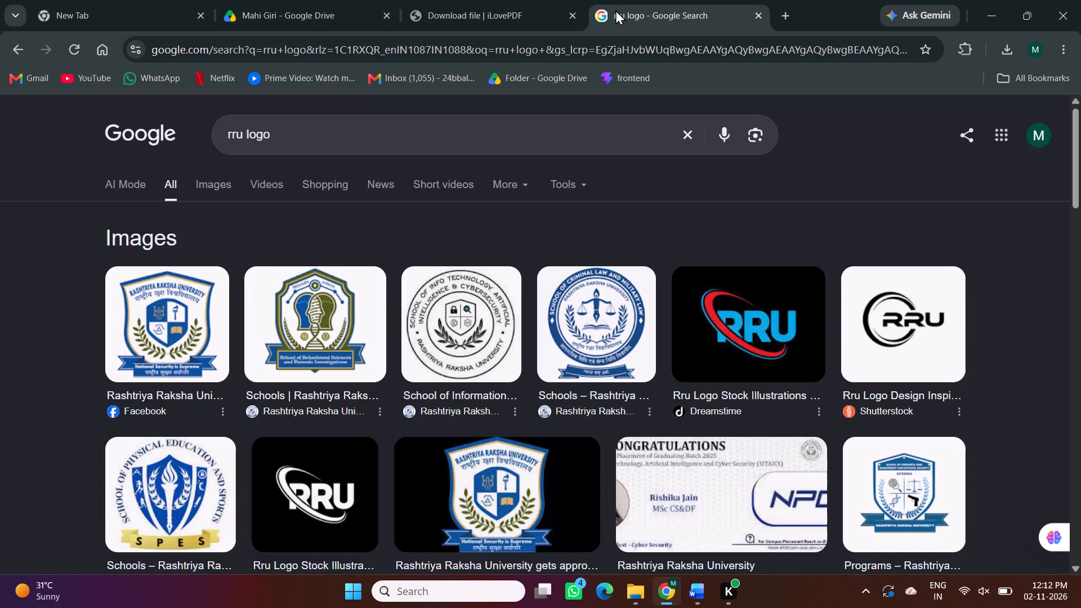
left_click(489, 0)
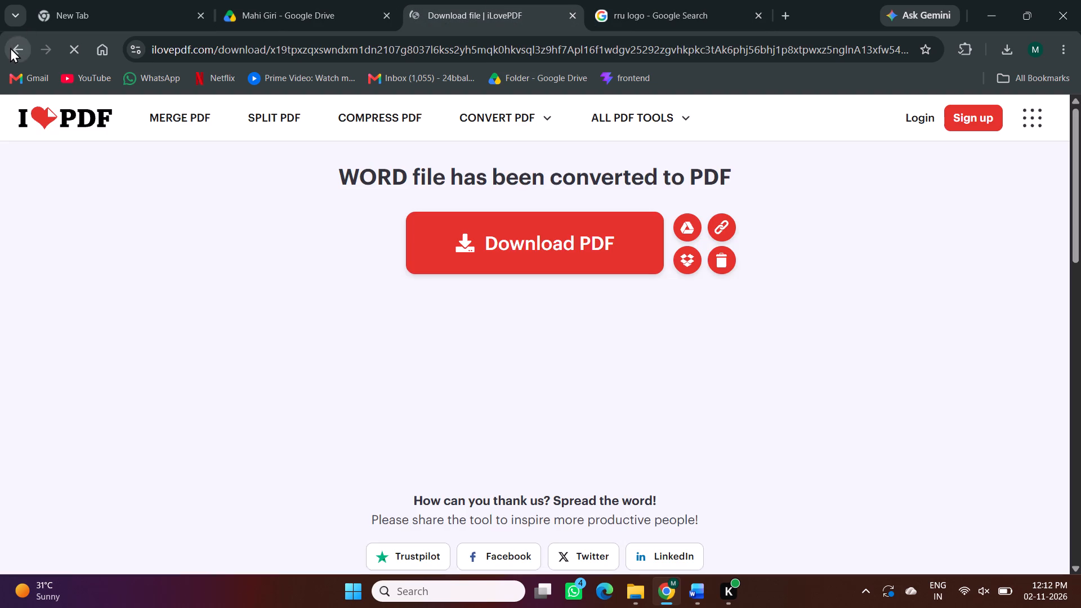
left_click(10, 47)
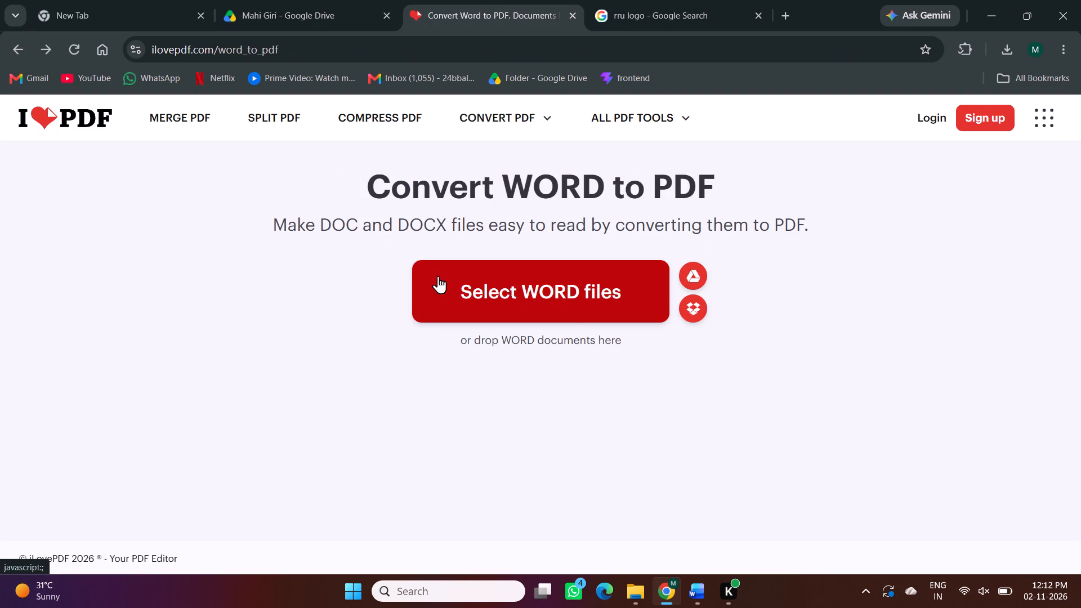
left_click(473, 294)
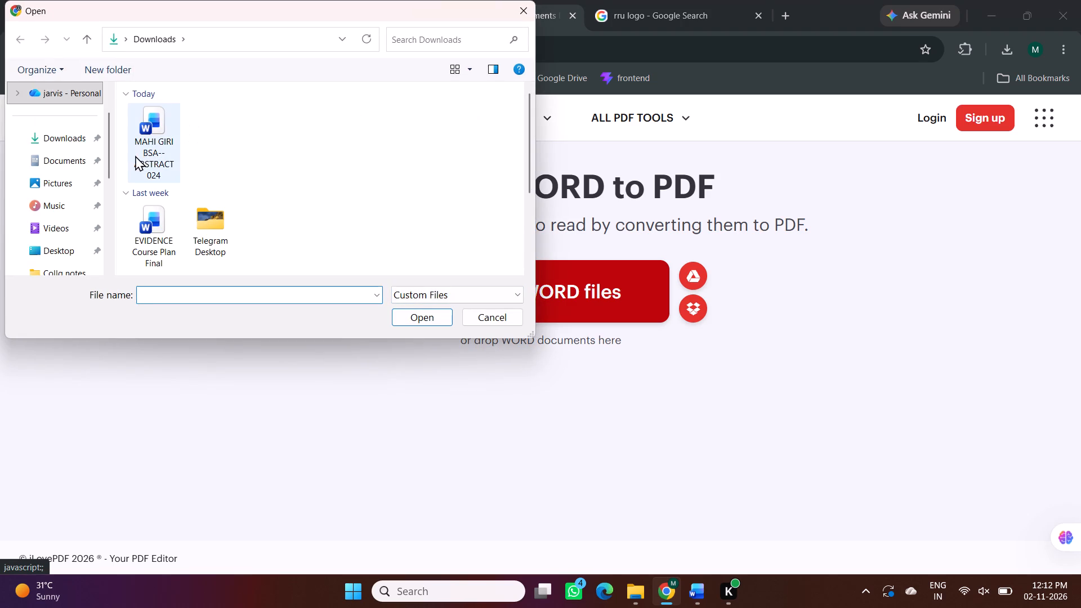
left_click(68, 168)
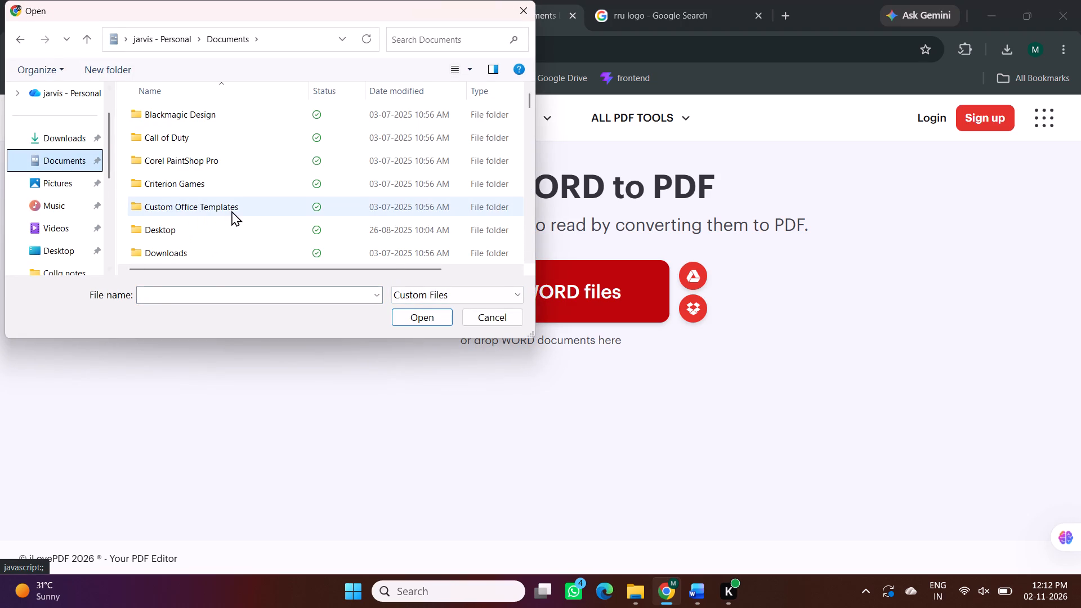
scroll(231, 211, "down", 3)
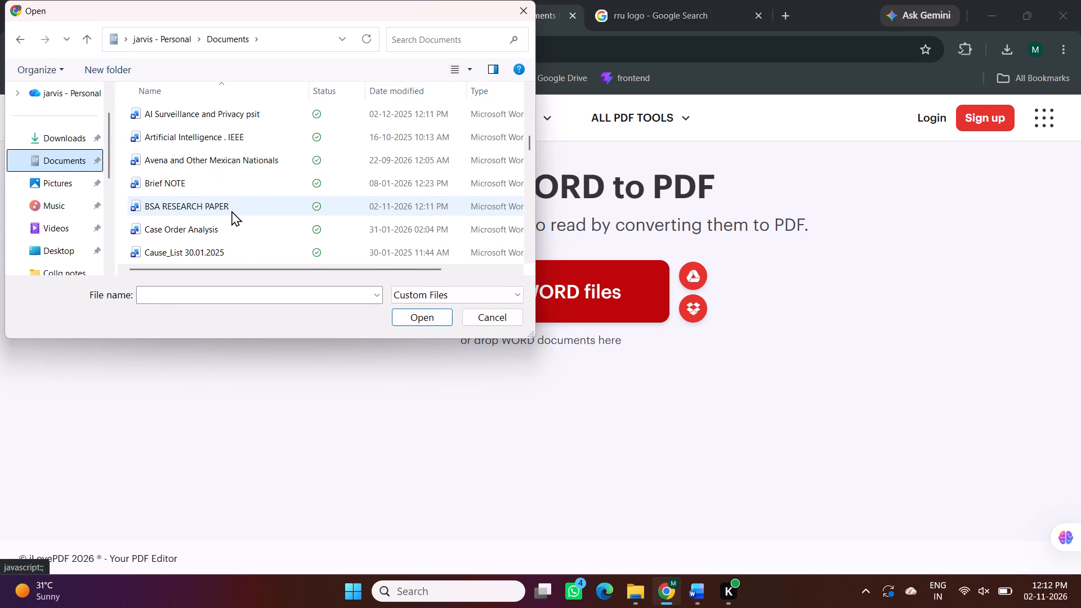
scroll(231, 211, "down", 3)
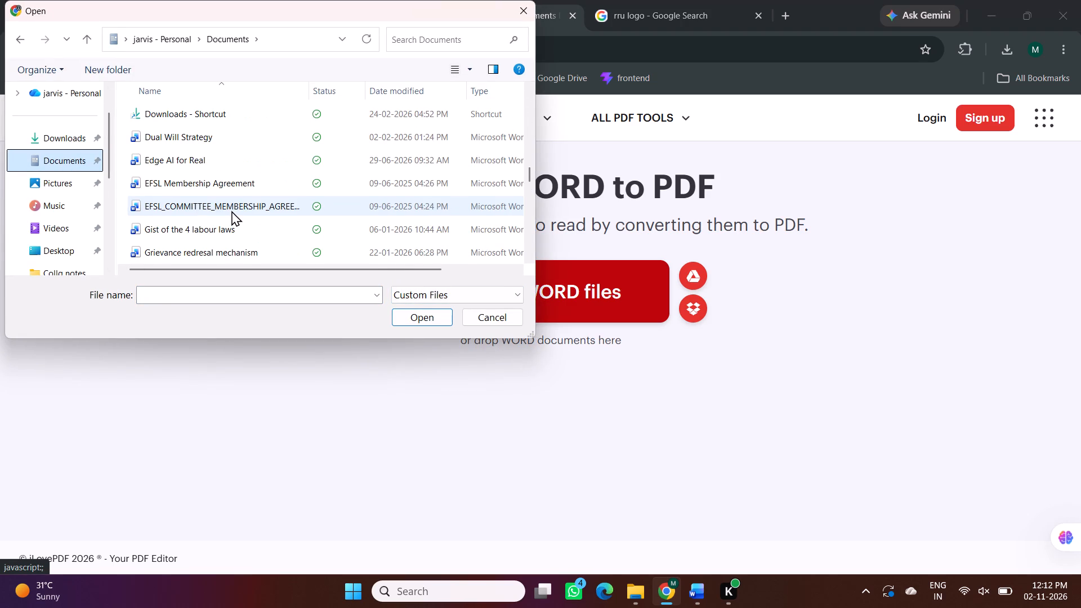
scroll(231, 211, "up", 1)
scroll(231, 211, "down", 1)
scroll(231, 211, "up", 1)
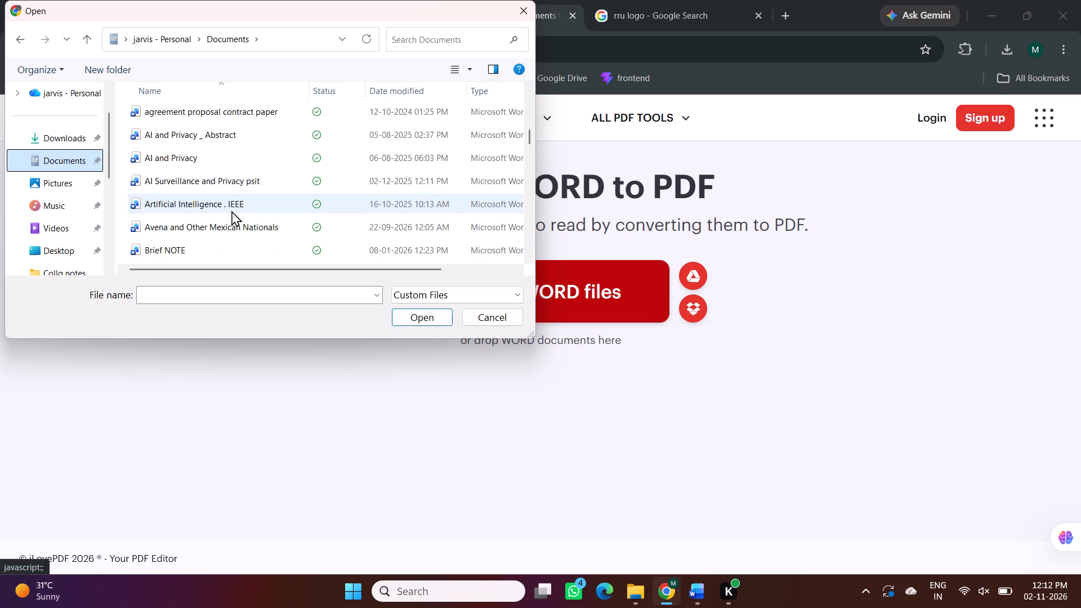
scroll(231, 211, "up", 2)
scroll(231, 211, "down", 2)
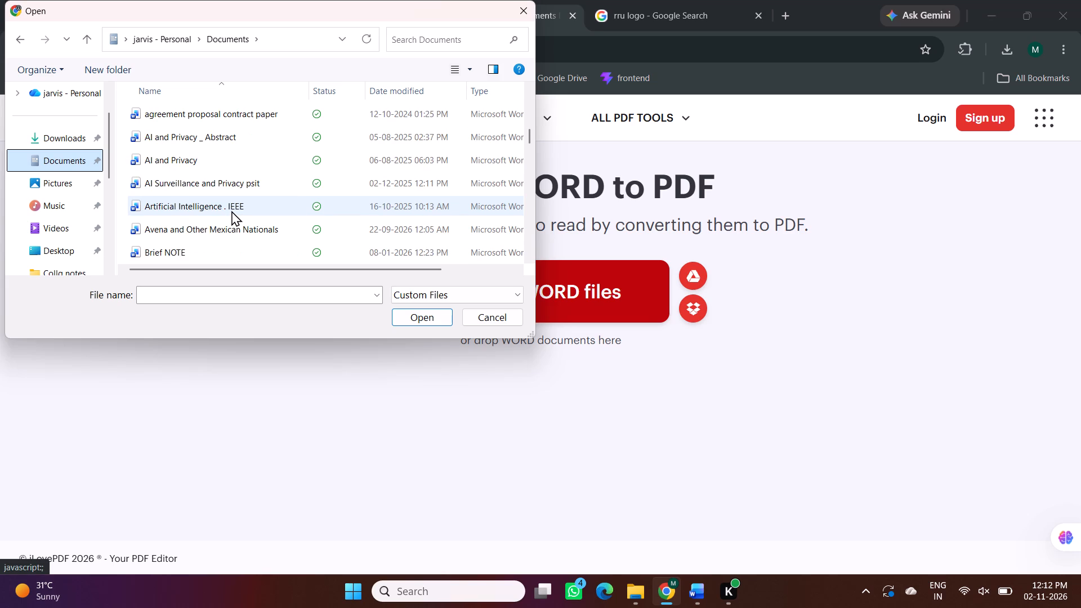
scroll(231, 211, "down", 1)
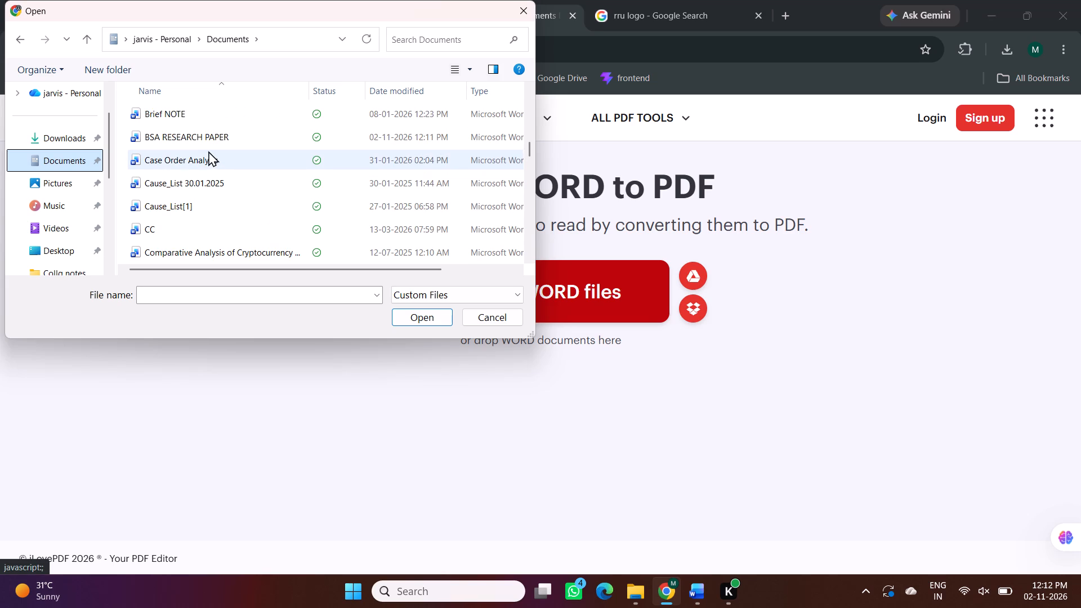
left_click(203, 142)
left_click(421, 320)
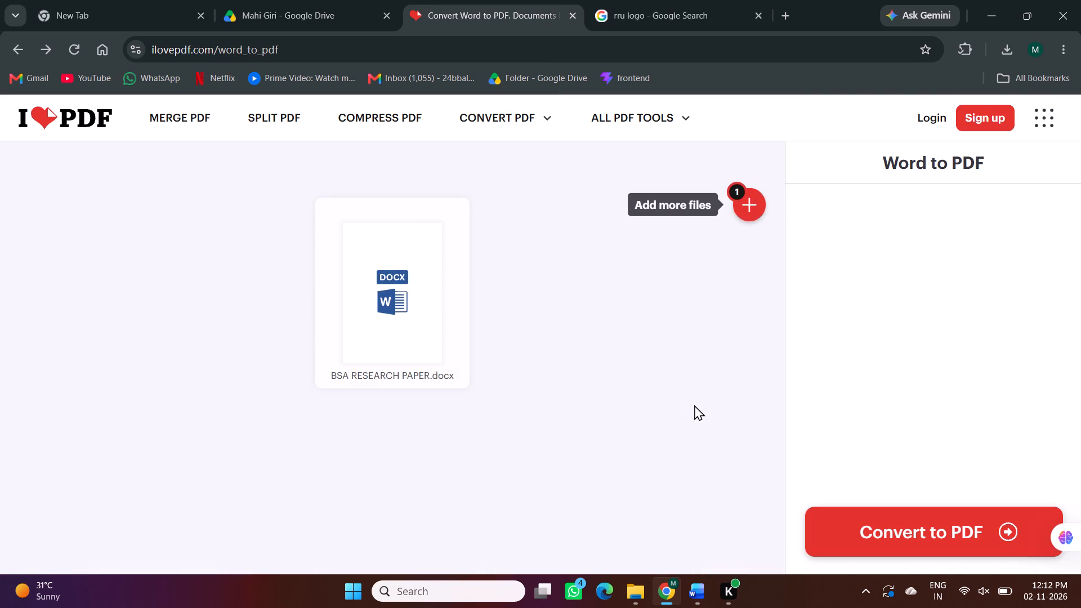
Convert BSA RESEARCH PAPER.docx to PDF and download it, closing the stray link preview.
left_click(879, 523)
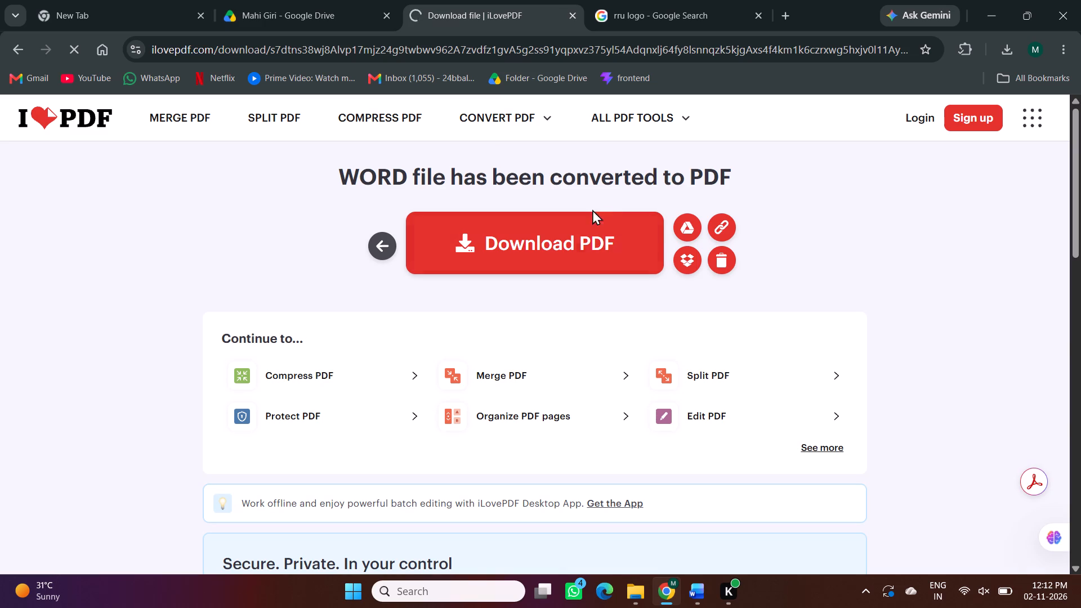
left_click_drag(579, 233, 697, 337)
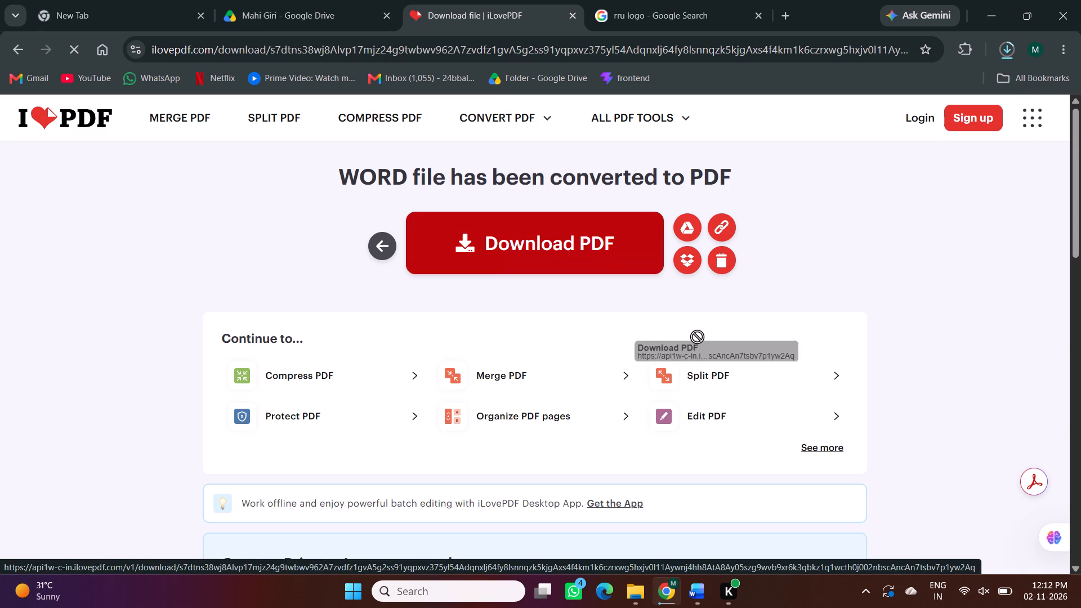
left_click_drag(697, 337, 540, 222)
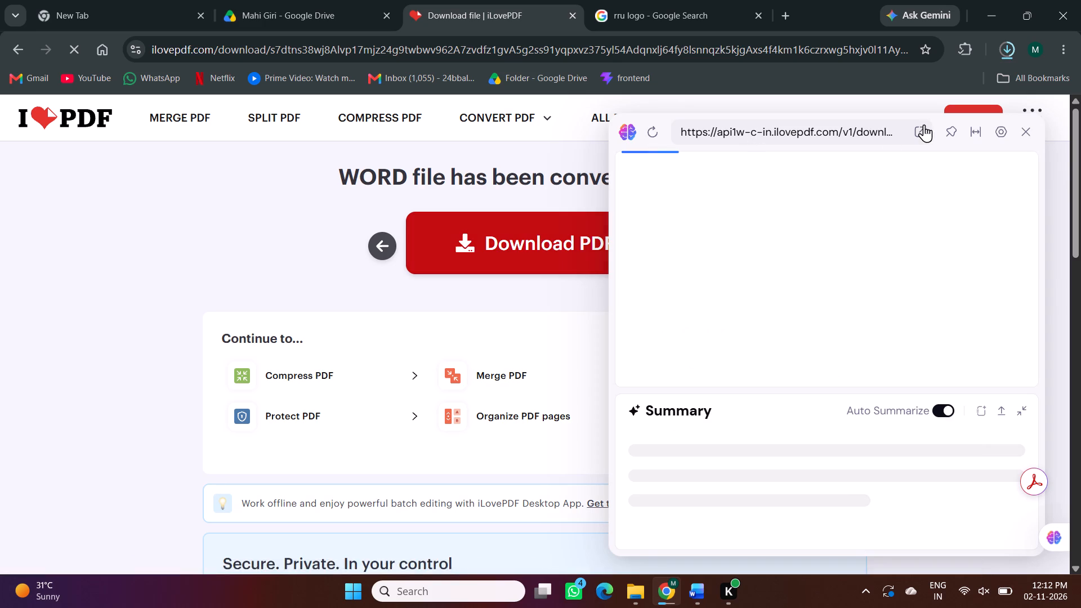
left_click(1029, 137)
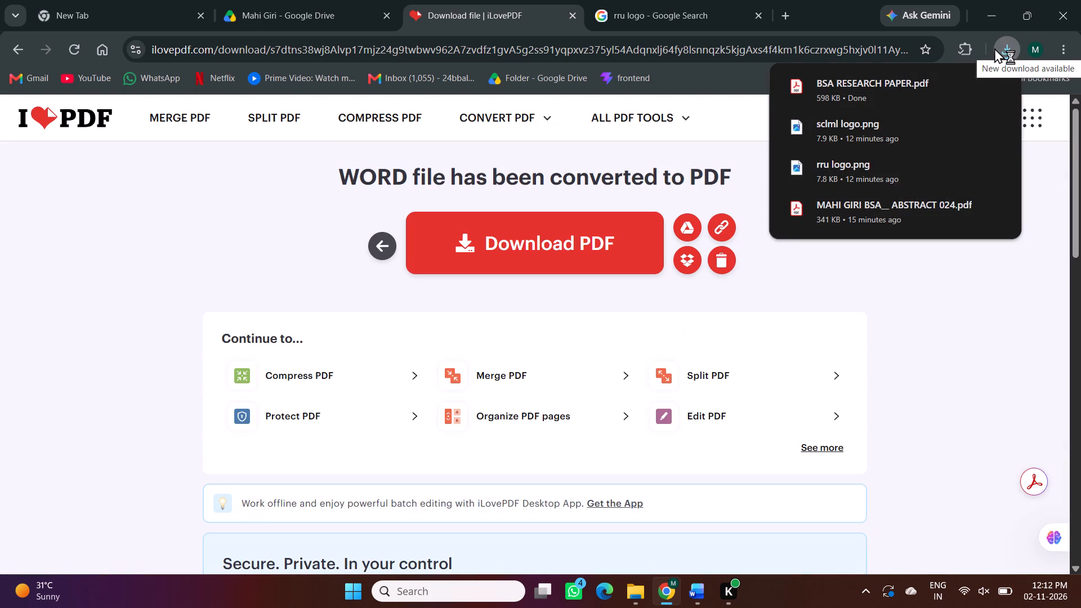
Upload BSA RESEARCH PAPER.pdf from Downloads into your own Drive submission folder and dismiss the upload notice.
left_click(317, 2)
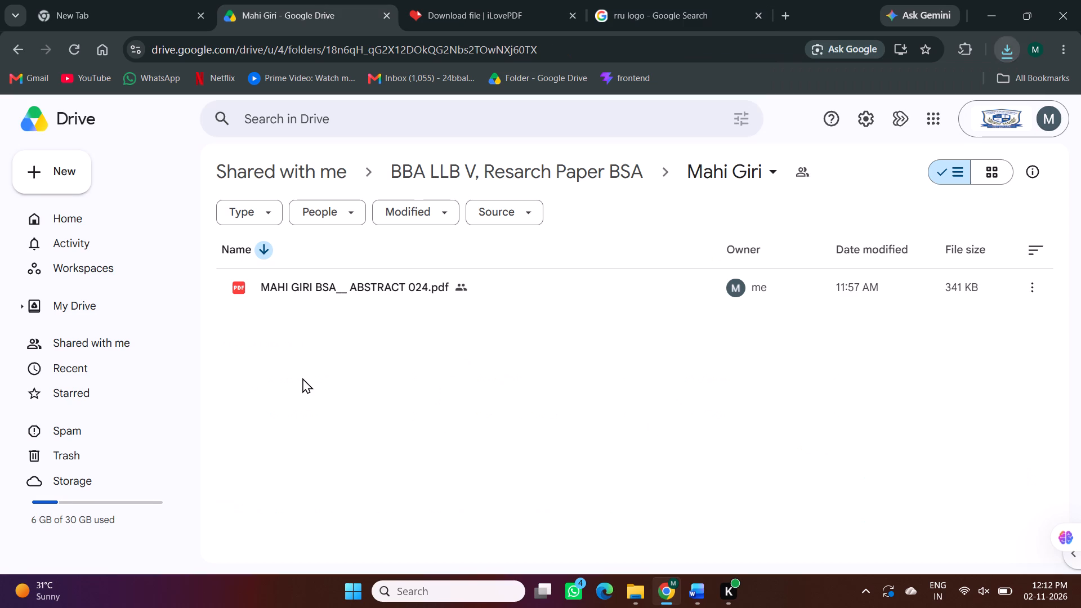
left_click(302, 378)
right_click(302, 378)
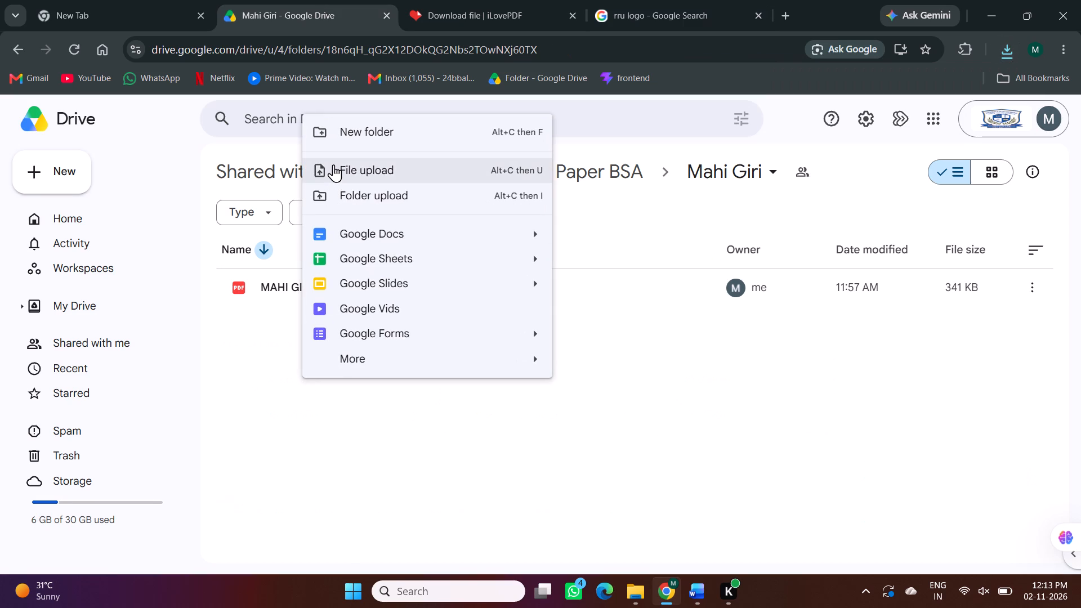
left_click(333, 164)
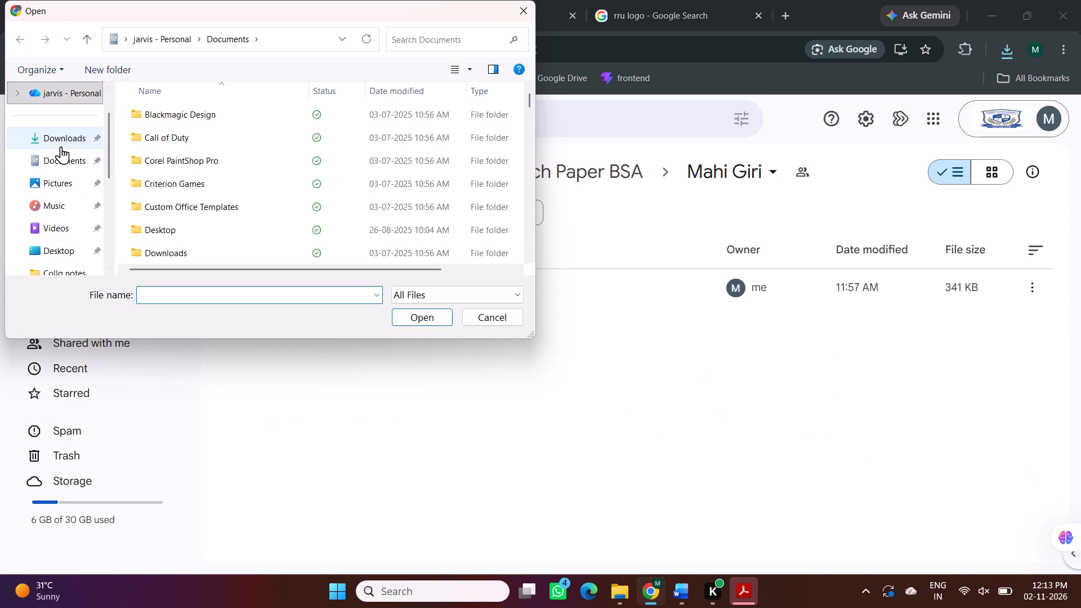
left_click(60, 146)
left_click(187, 127)
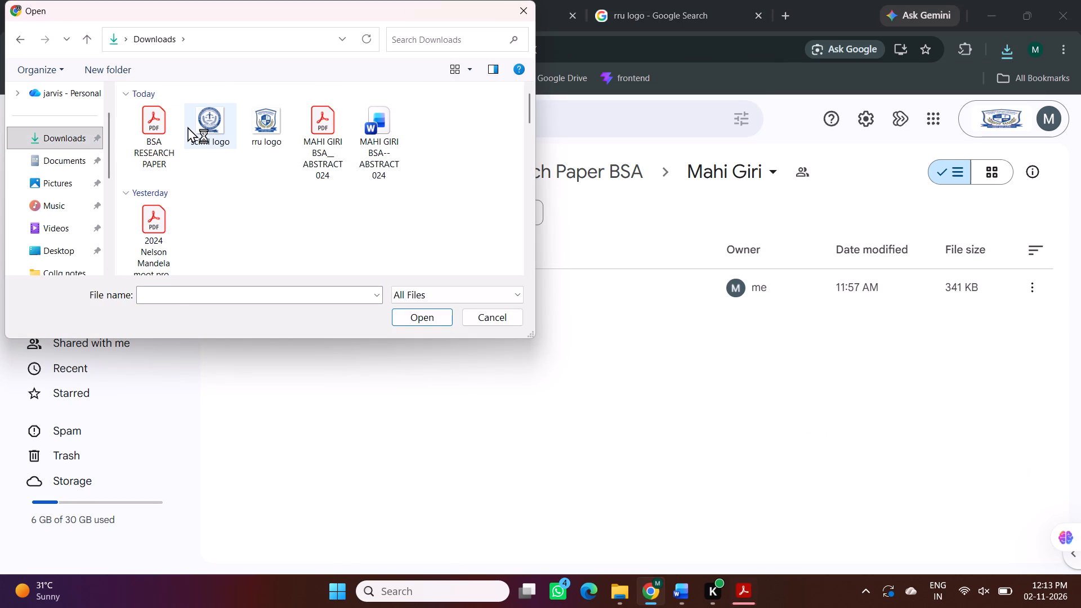
left_click(154, 135)
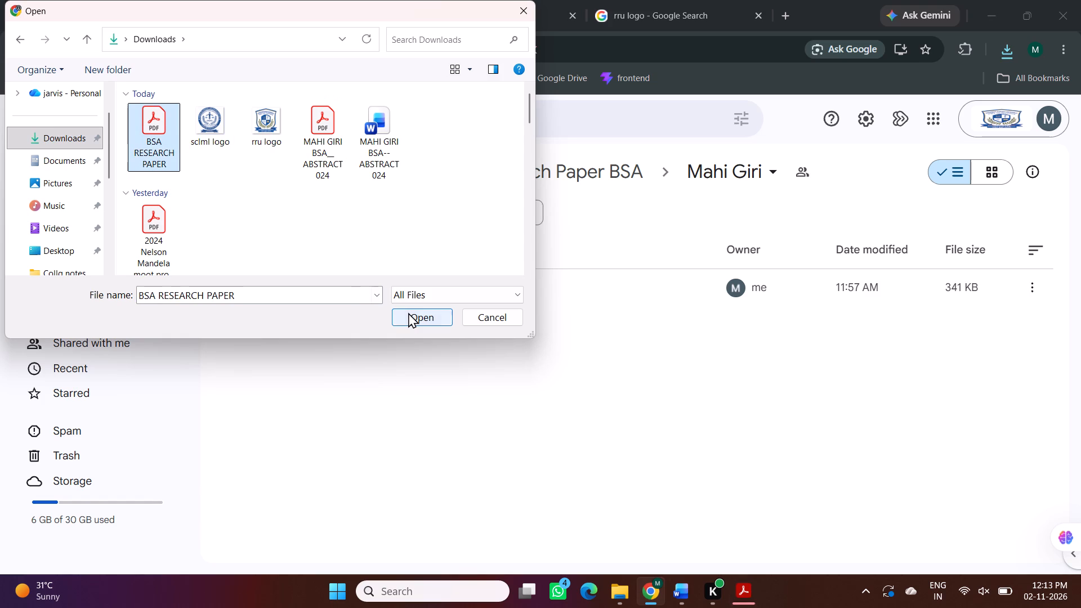
left_click(408, 312)
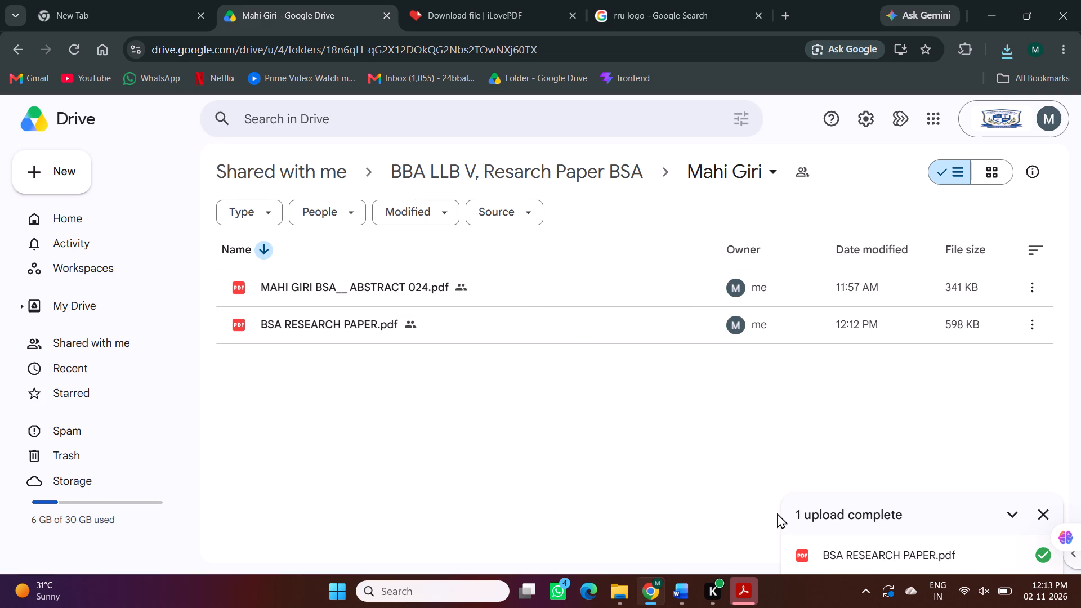
left_click(1051, 507)
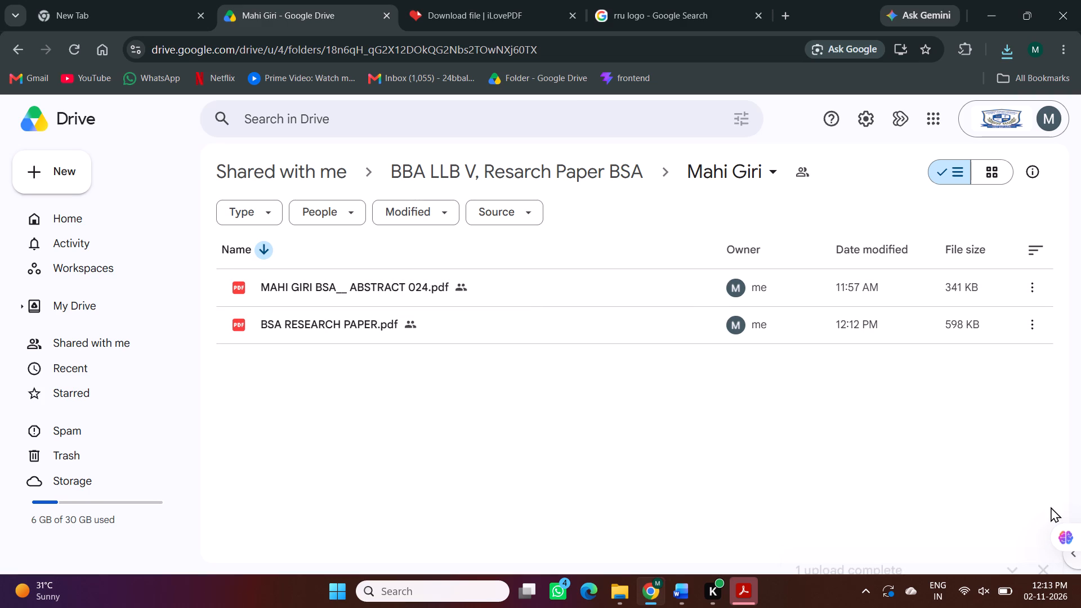
left_click(745, 444)
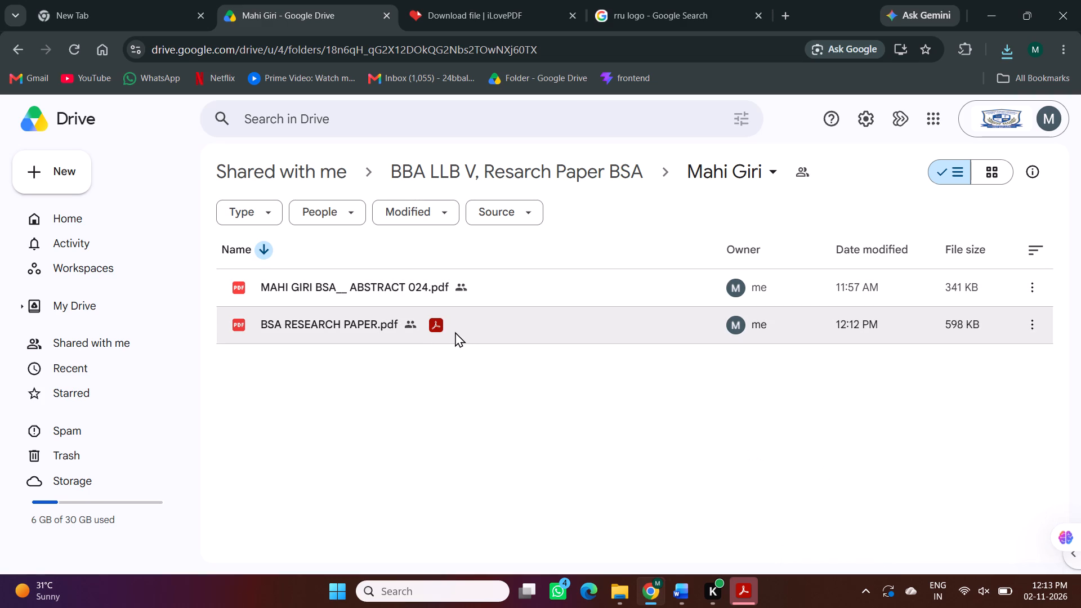
Rename the uploaded research paper PDF, replacing "BSA" with your full name and 024 before "RESEARCH PAPER".
right_click(455, 332)
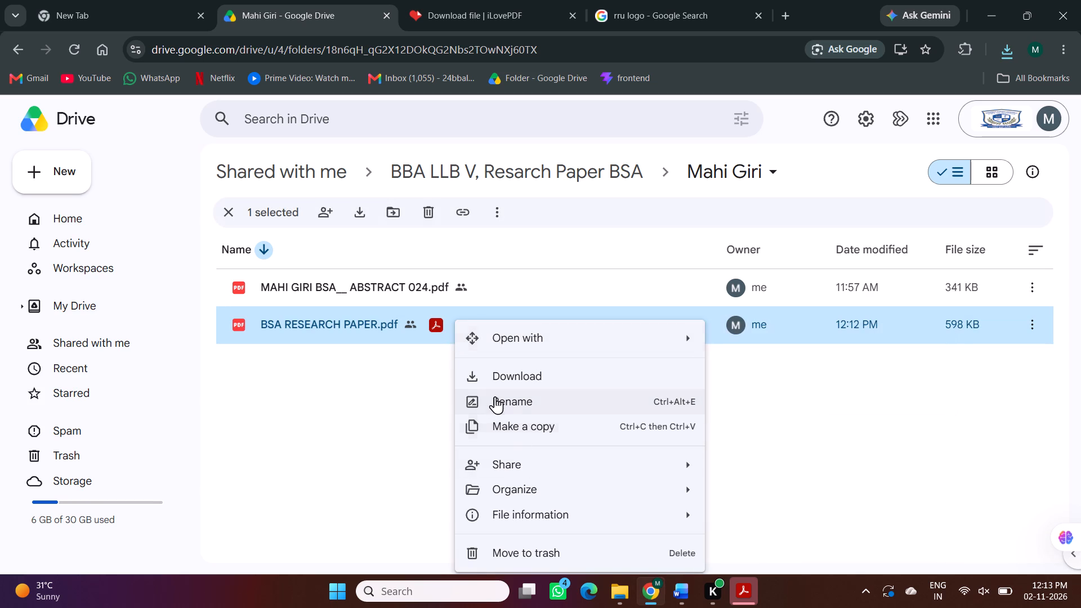
left_click(494, 396)
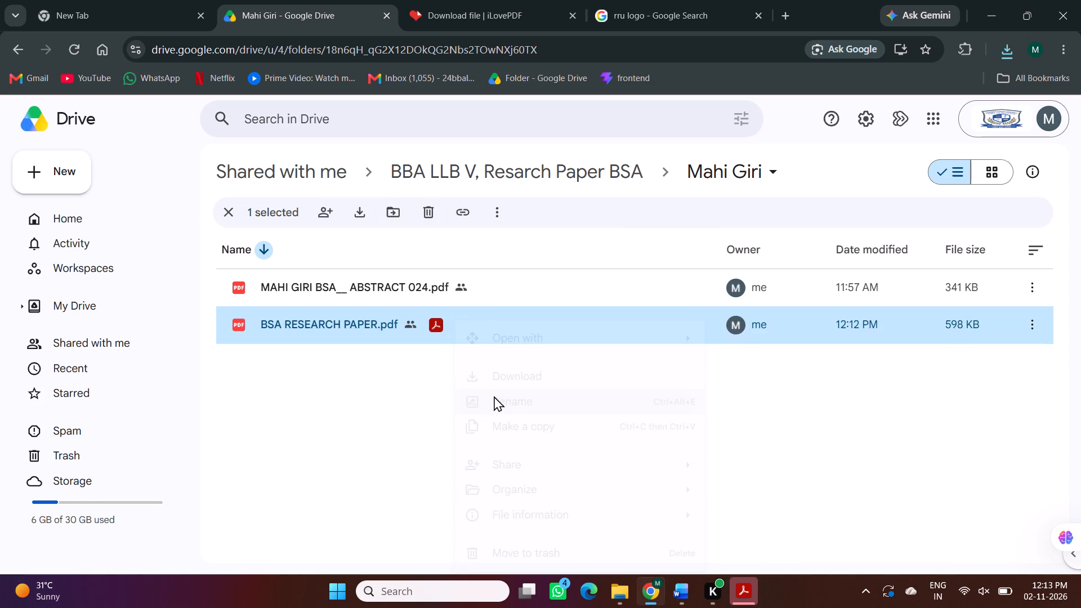
left_click(385, 330)
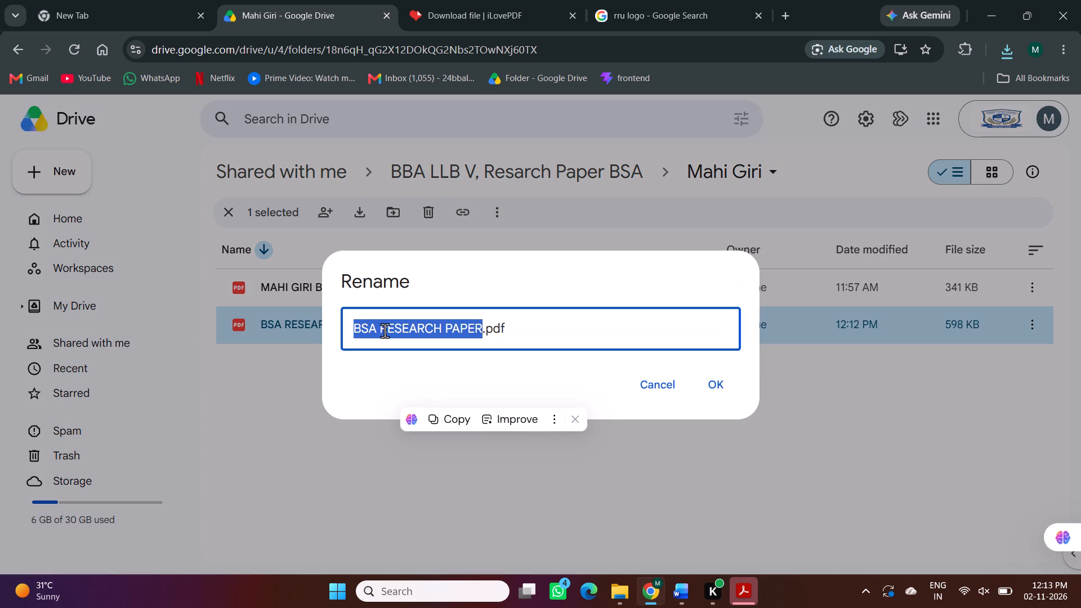
left_click(372, 331)
left_click(377, 331)
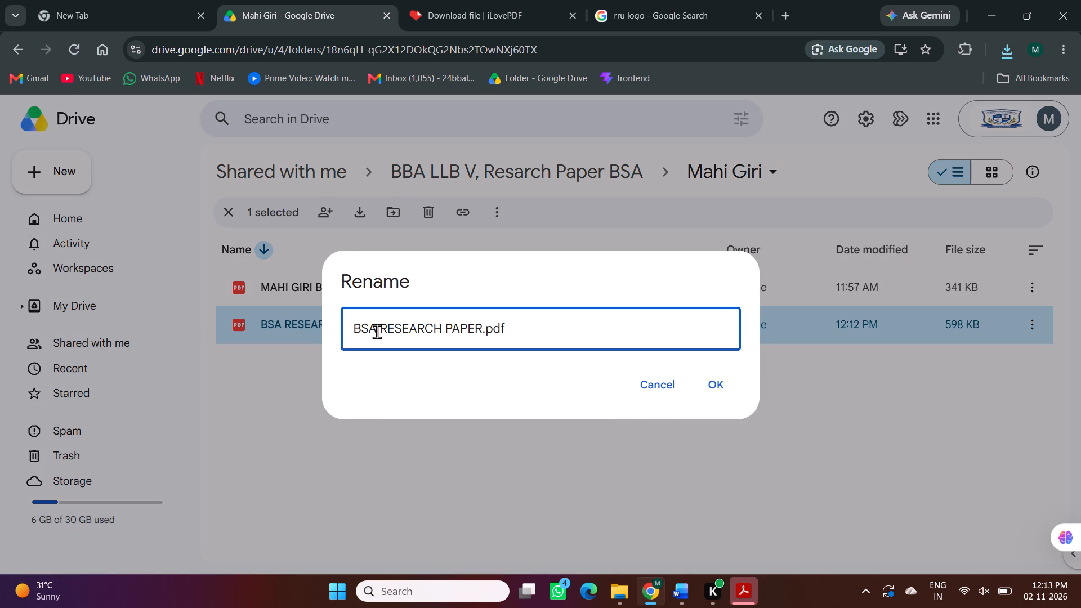
key("BackSpace")
key("BackSpace")
key("BackSpace")
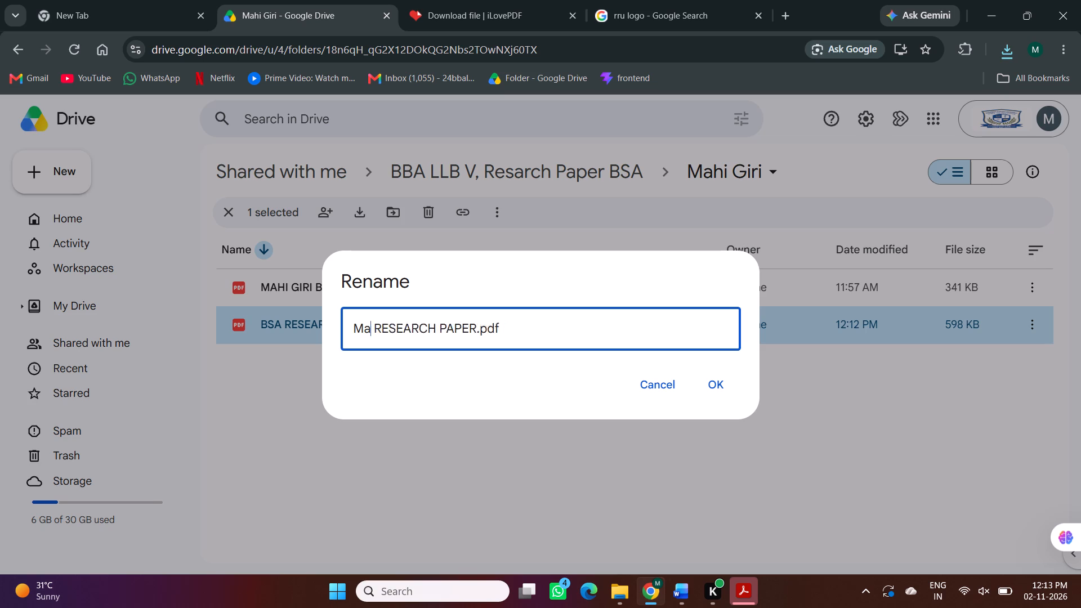
key("g")
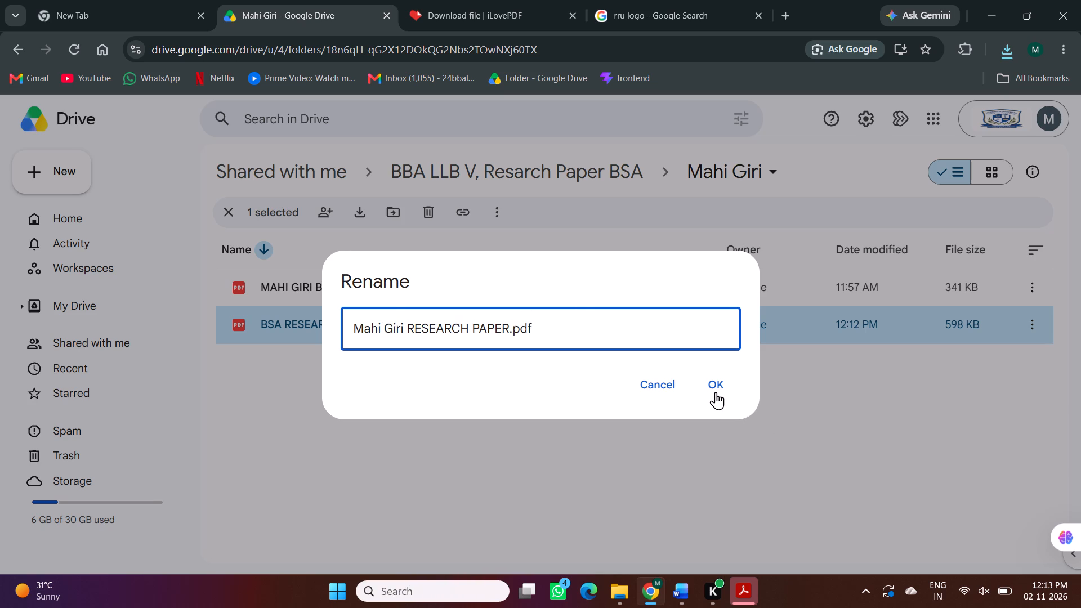
key("space")
type("024")
left_click(713, 383)
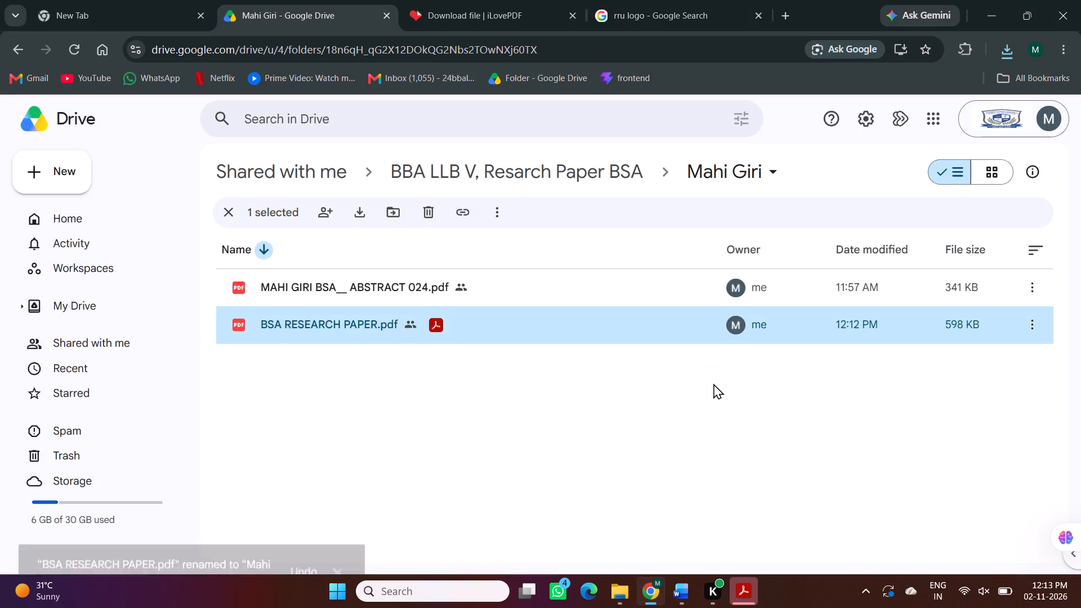
left_click(542, 453)
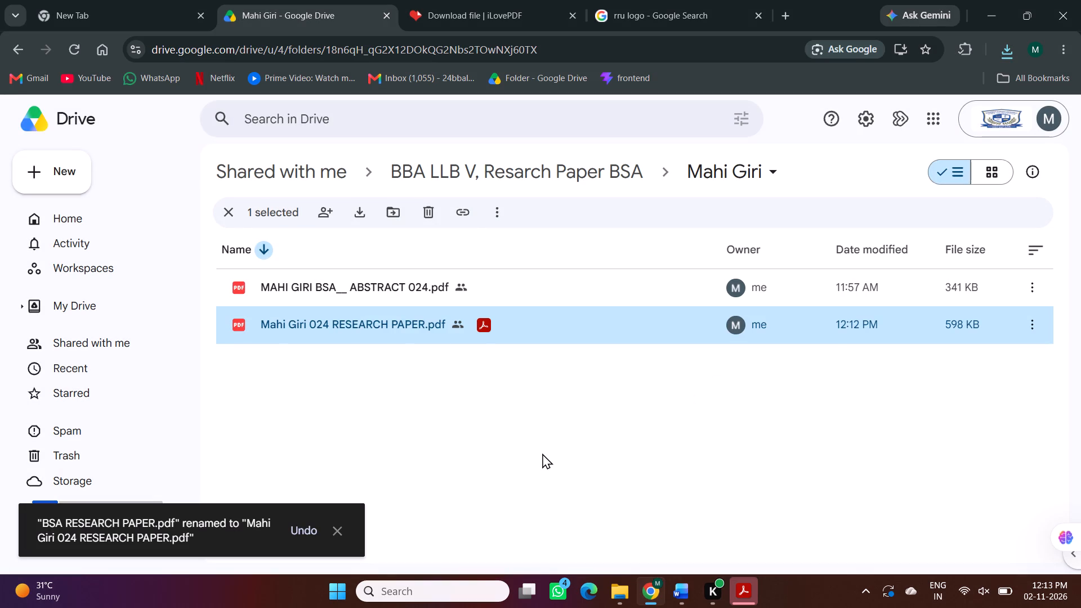
left_click(498, 432)
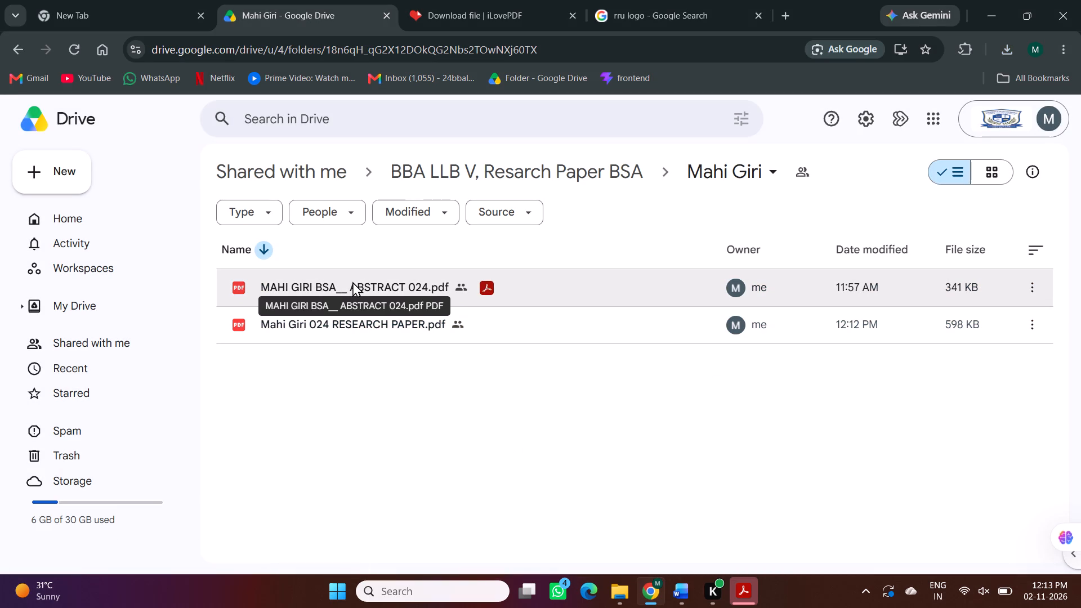